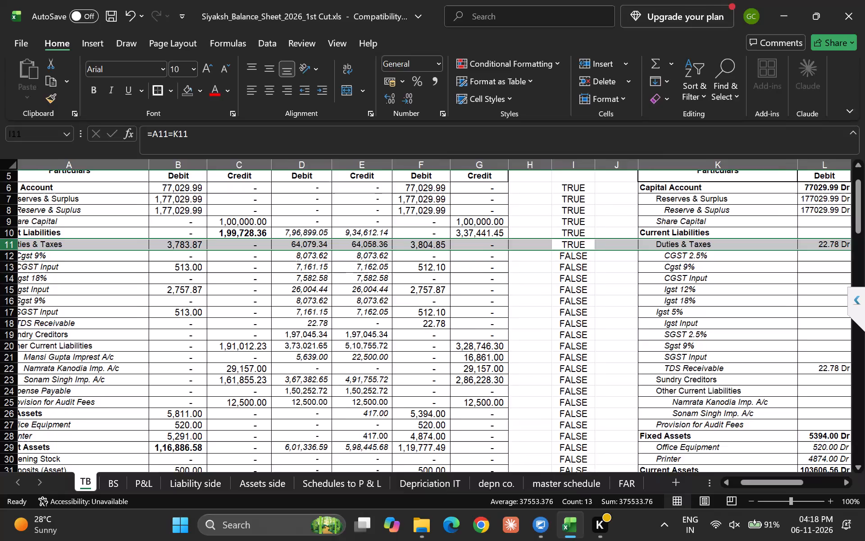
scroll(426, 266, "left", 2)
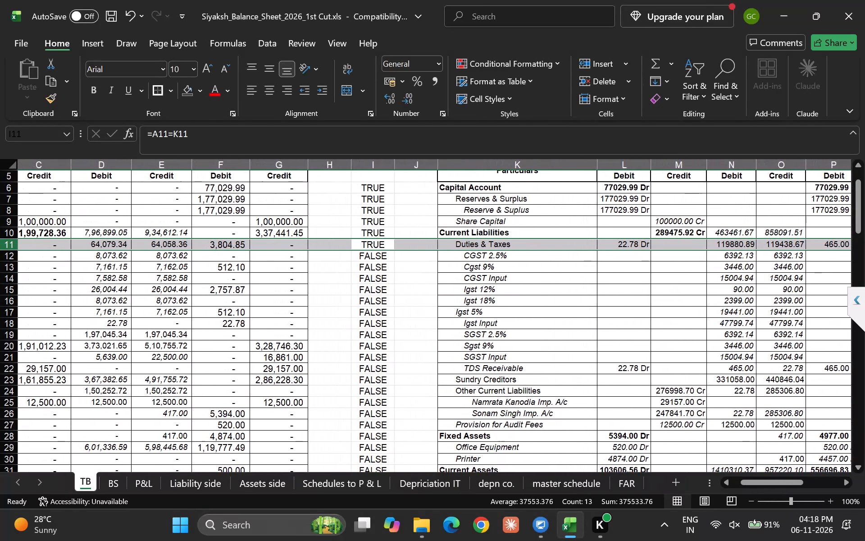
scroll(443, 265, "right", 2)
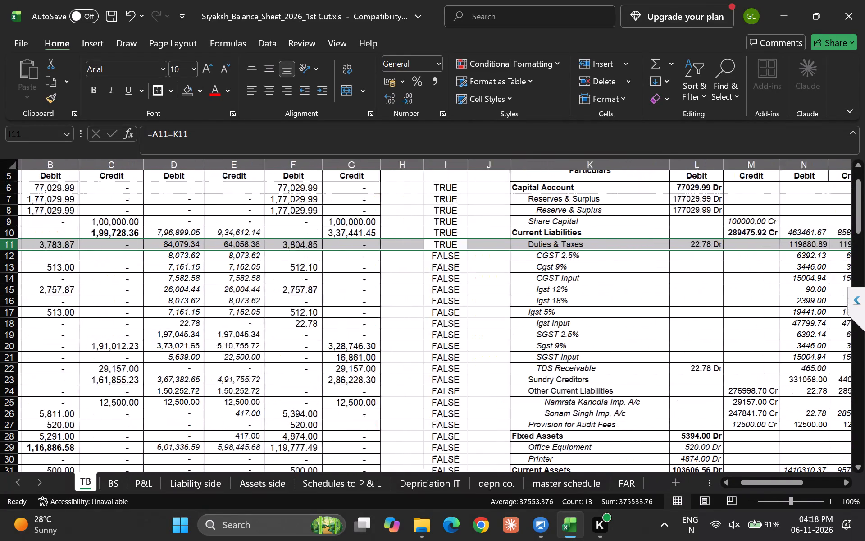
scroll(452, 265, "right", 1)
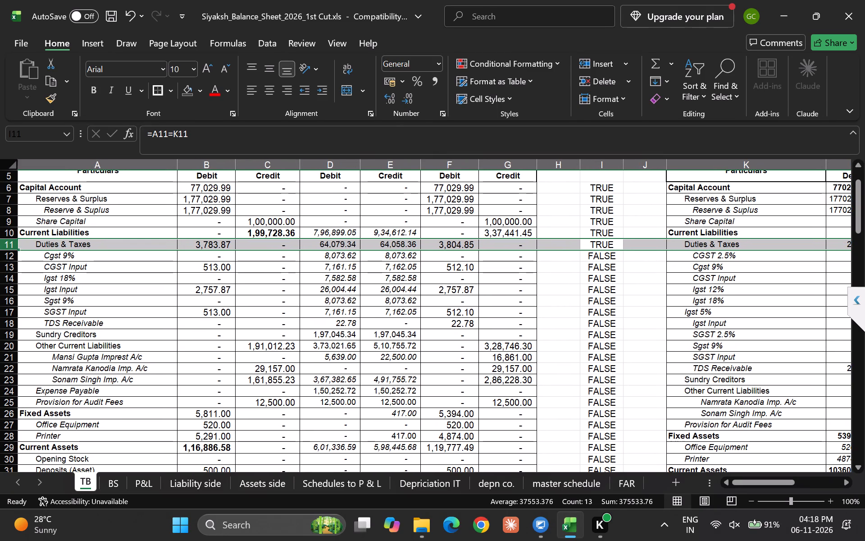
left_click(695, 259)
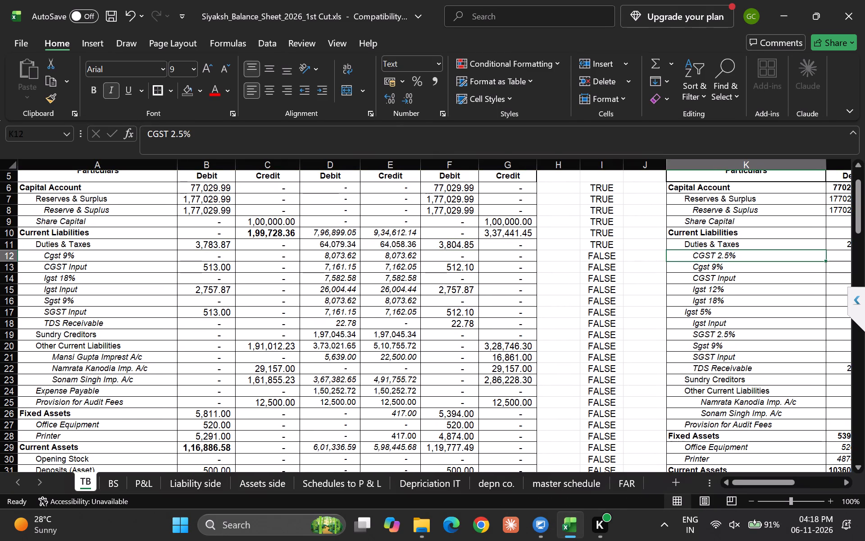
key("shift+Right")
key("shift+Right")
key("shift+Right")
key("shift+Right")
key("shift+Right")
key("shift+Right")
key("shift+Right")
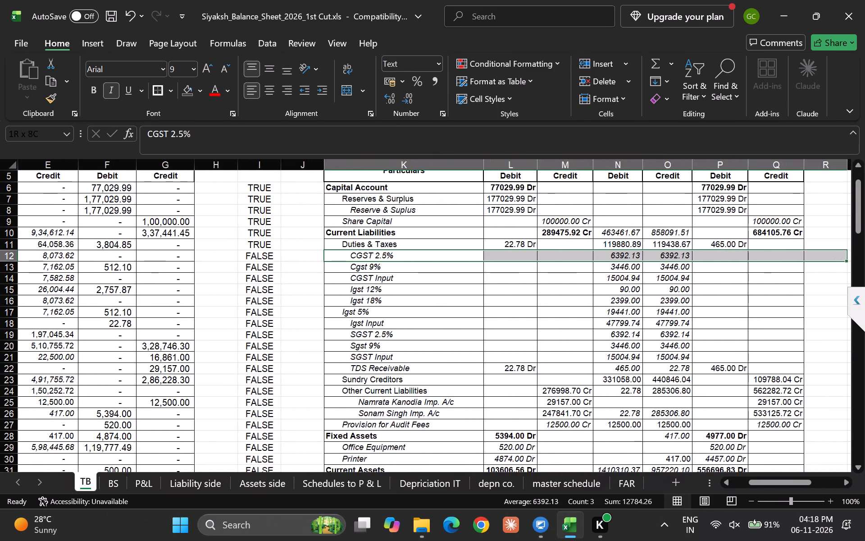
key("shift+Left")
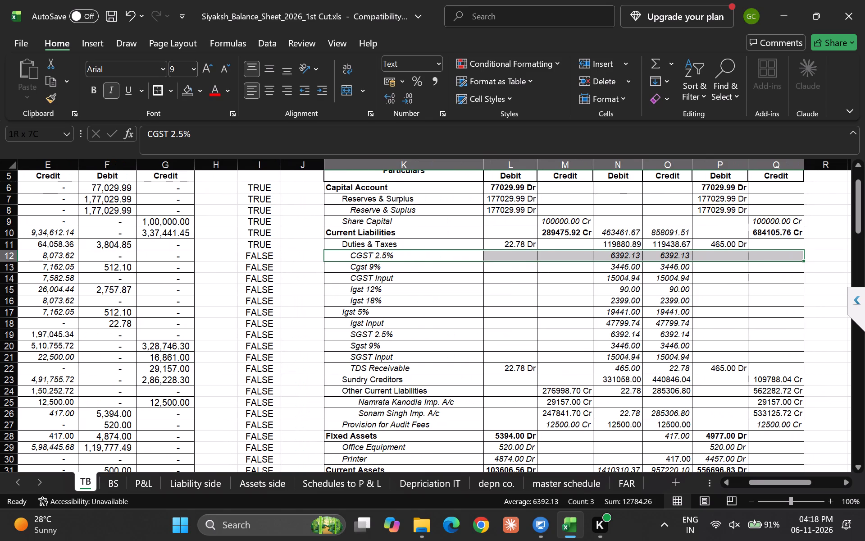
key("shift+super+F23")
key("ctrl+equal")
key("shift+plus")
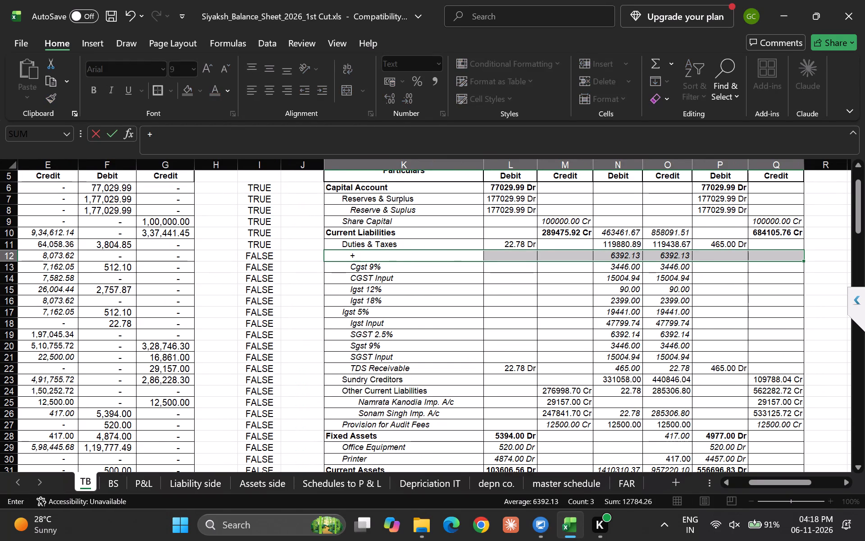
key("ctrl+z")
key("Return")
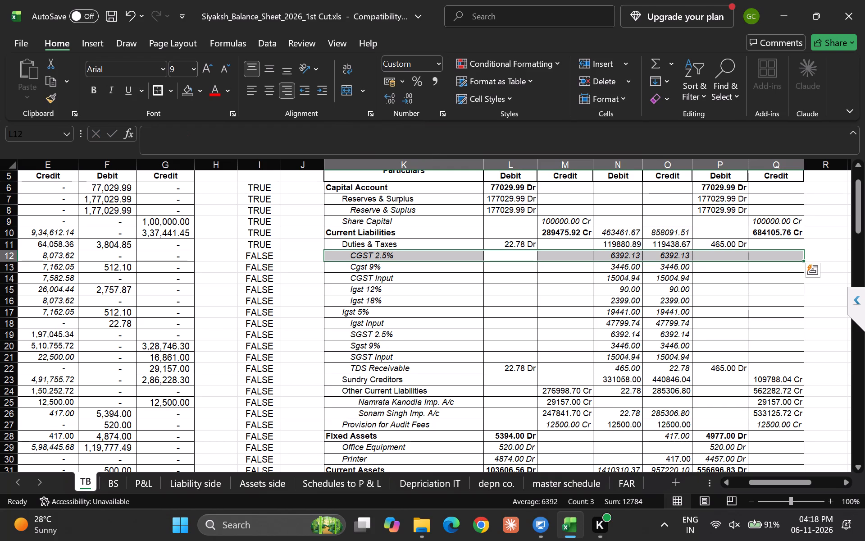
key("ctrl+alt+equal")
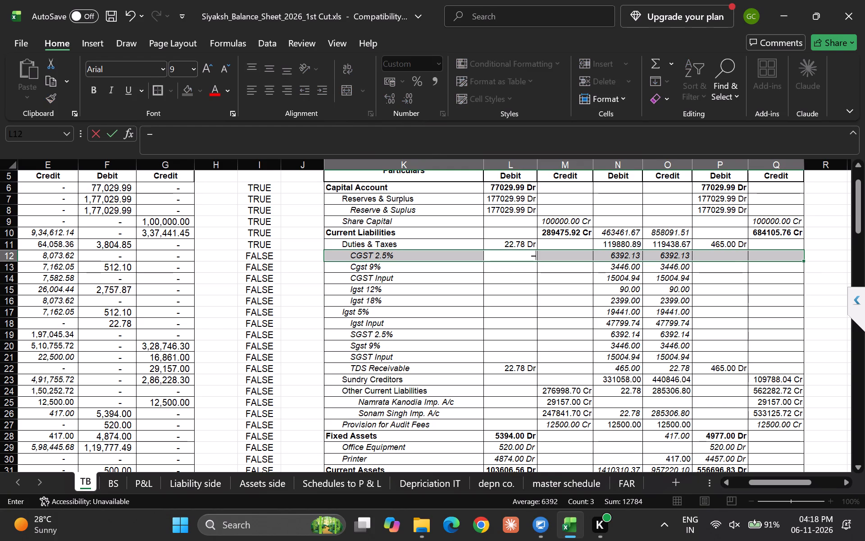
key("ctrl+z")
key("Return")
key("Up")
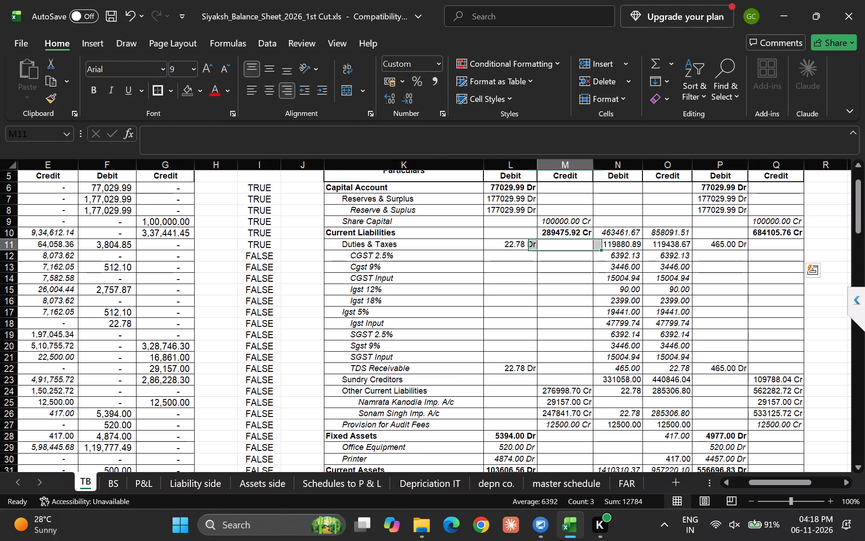
Insert blank cells at K12:Q12 above the CGST 2.5% entry of the 1-Apr-25 to 31-Mar-26 trial balance, shifting cells down.
key("Down")
key("Left")
key("Left")
key("shift+Right")
key("shift+Right")
key("shift+Right")
key("shift+Right")
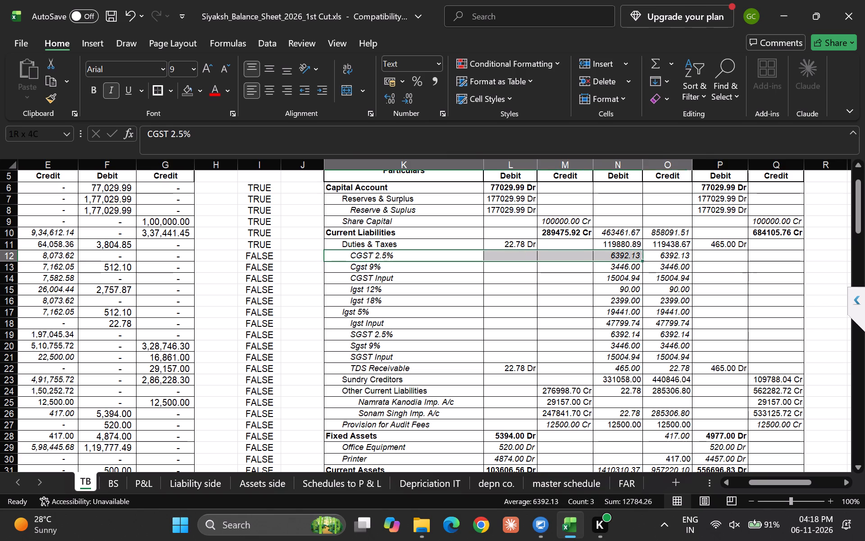
key("shift+Right")
key("shift+Right")
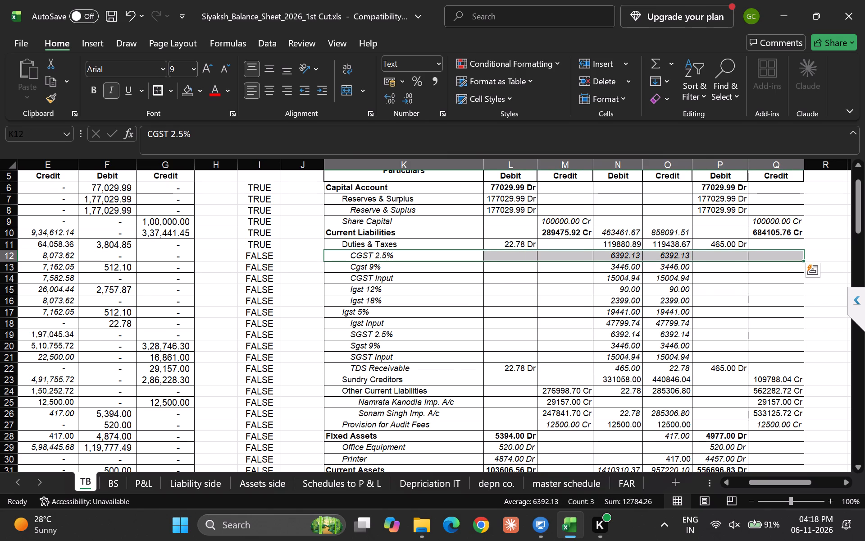
scroll(370, 264, "right", 4)
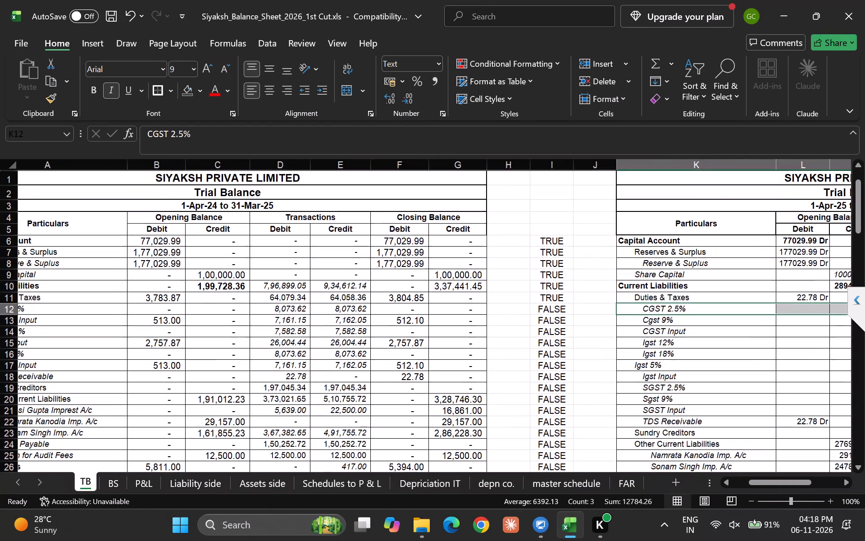
scroll(370, 264, "right", 1)
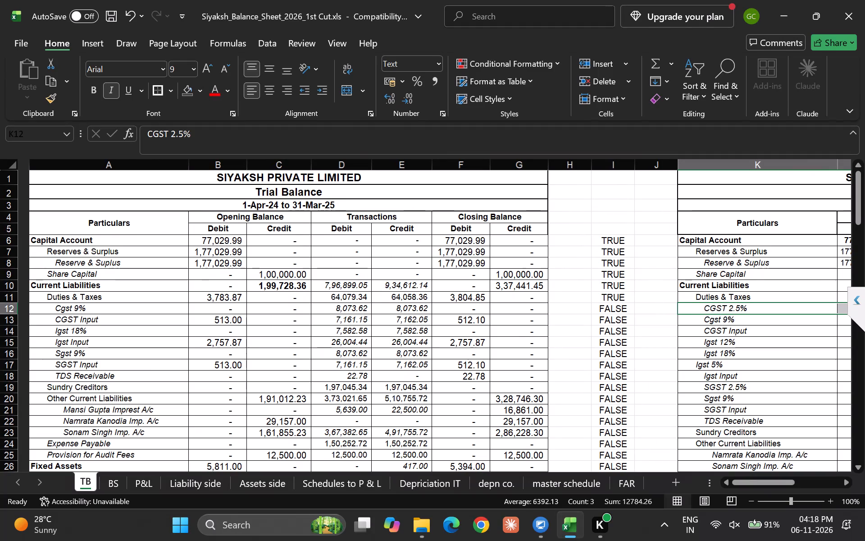
scroll(370, 264, "right", 2)
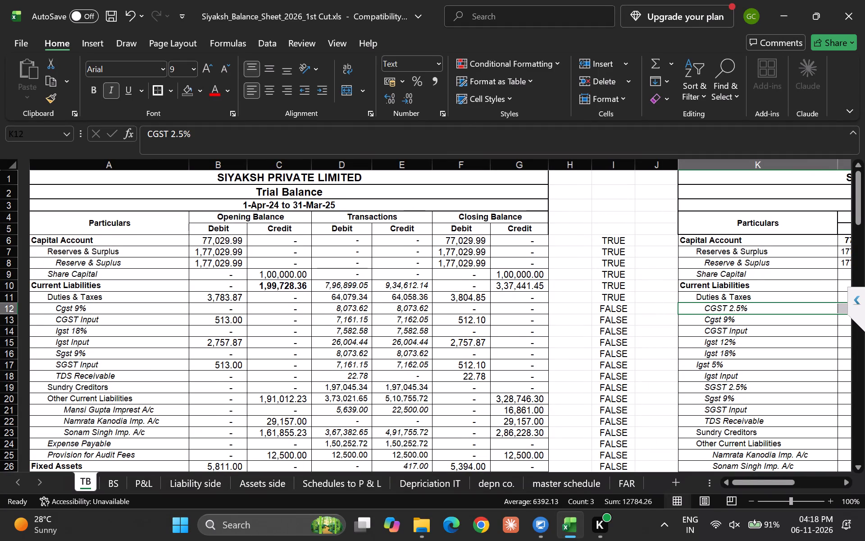
scroll(370, 264, "right", 4)
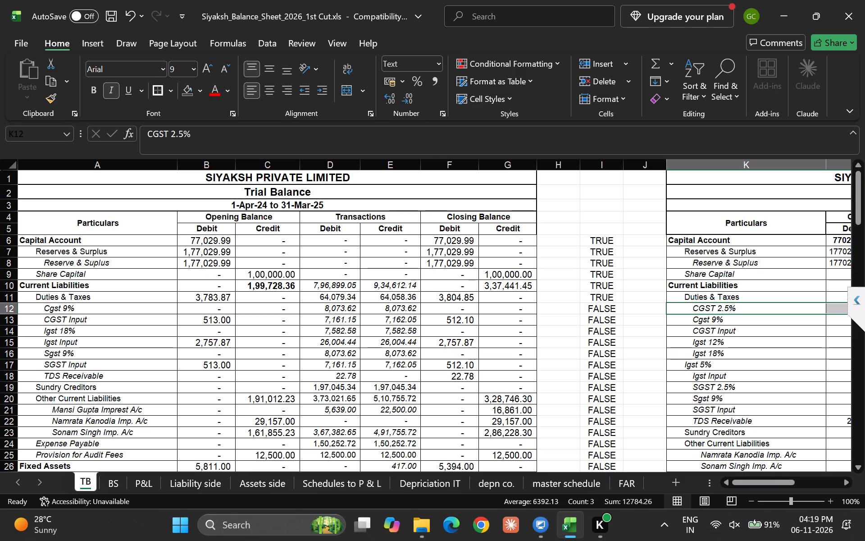
scroll(630, 307, "left", 1)
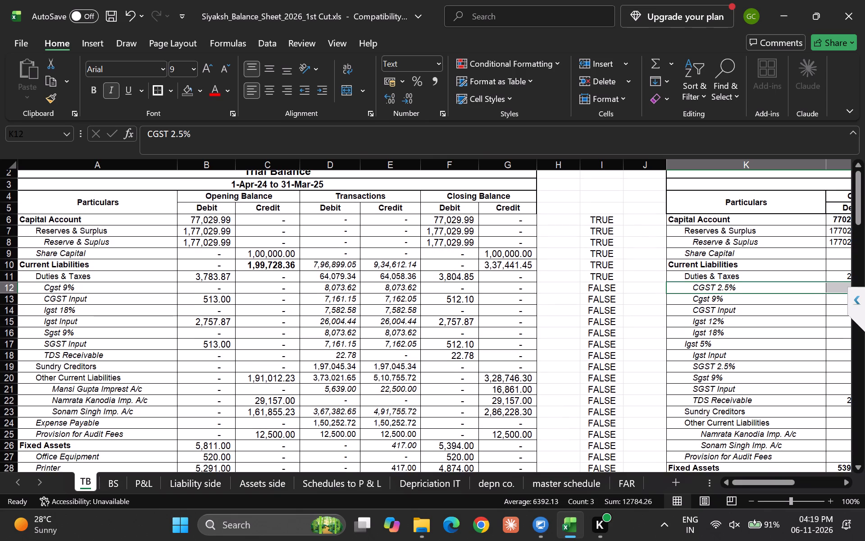
scroll(630, 307, "left", 2)
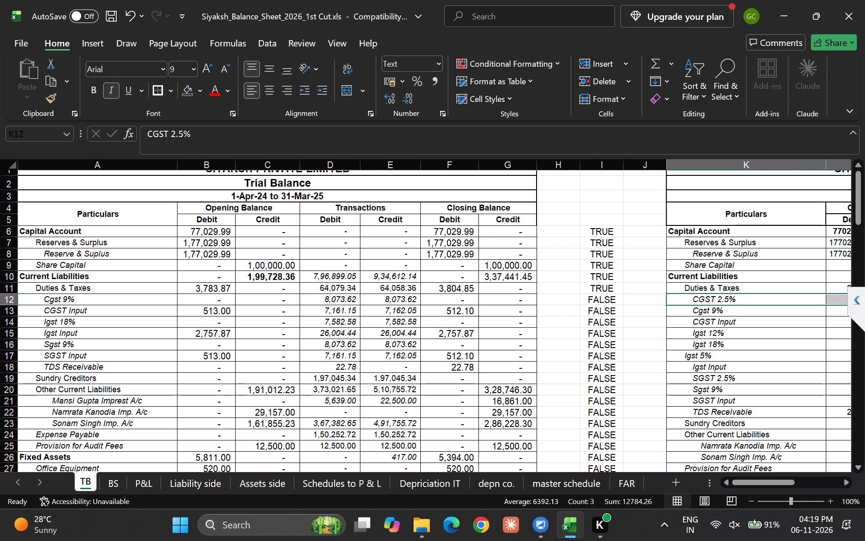
scroll(630, 307, "left", 3)
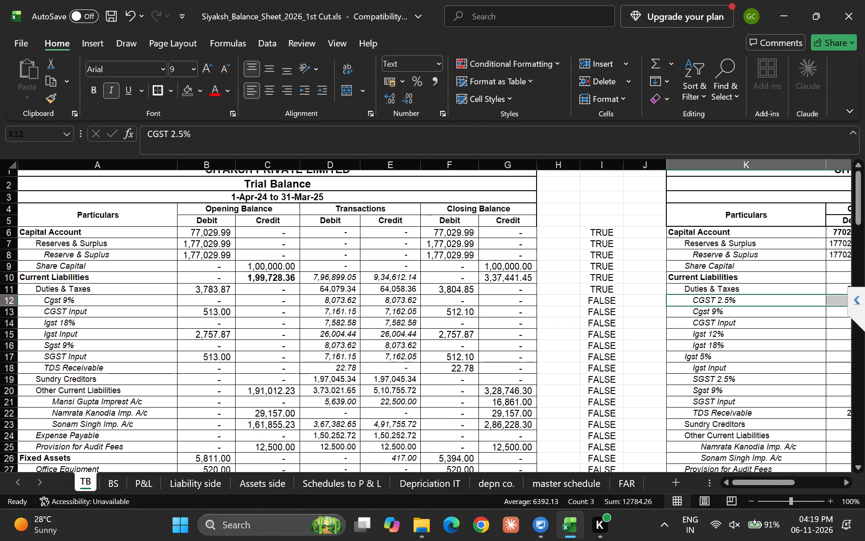
scroll(630, 307, "left", 3)
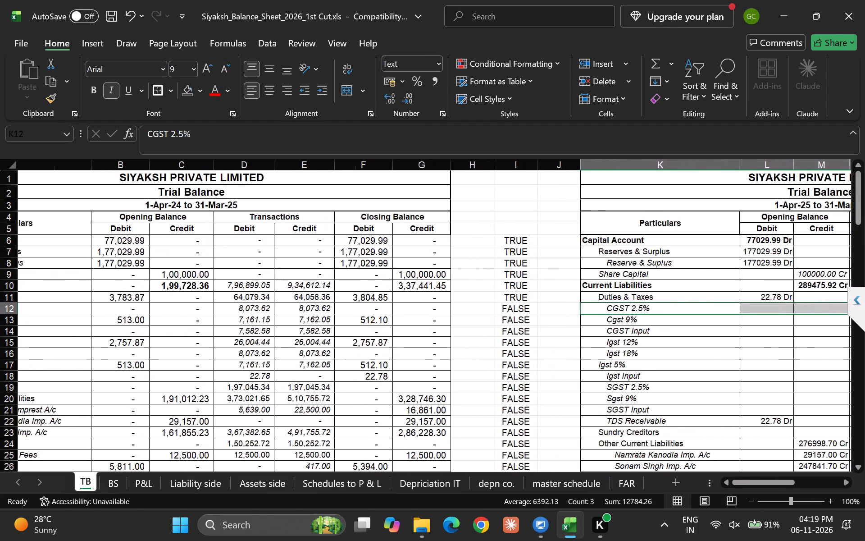
scroll(630, 307, "left", 3)
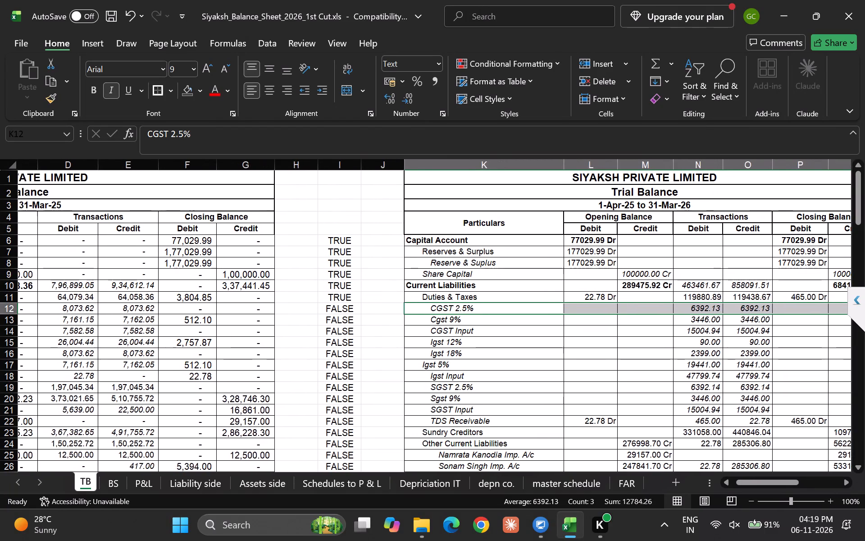
scroll(630, 307, "left", 1)
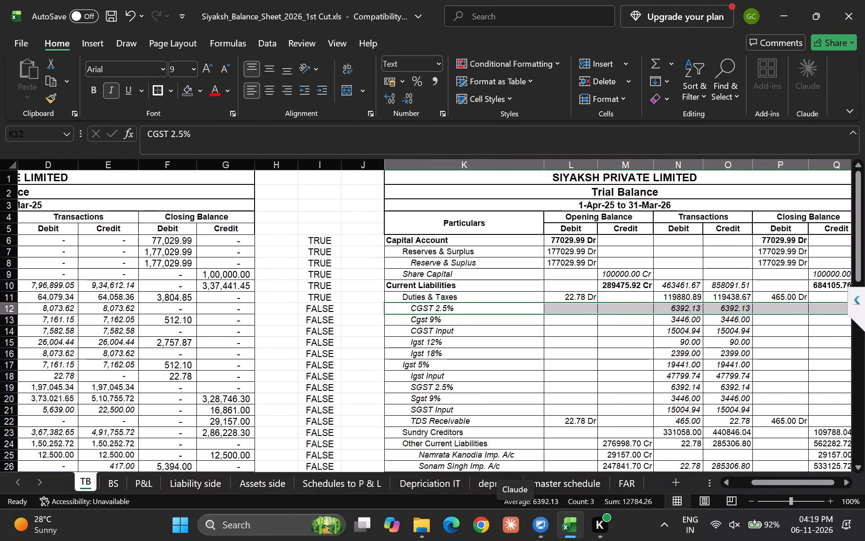
scroll(505, 322, "left", 1)
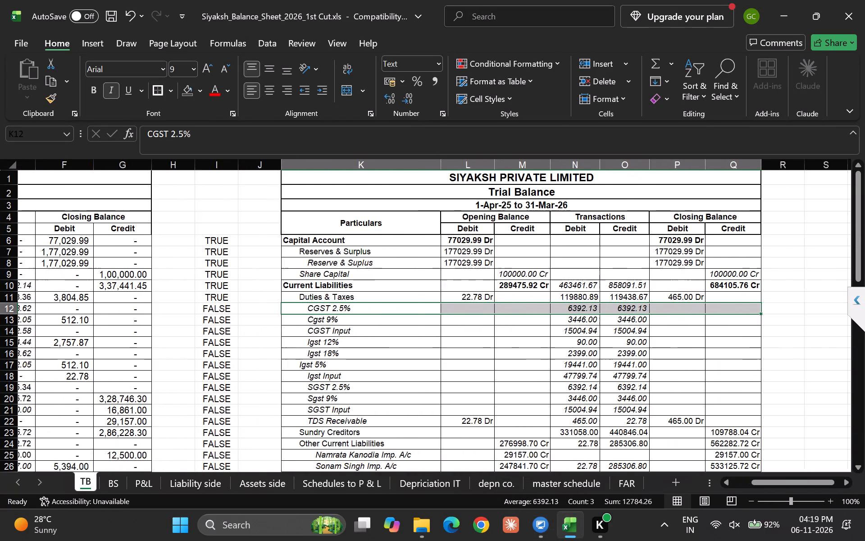
scroll(505, 322, "left", 1)
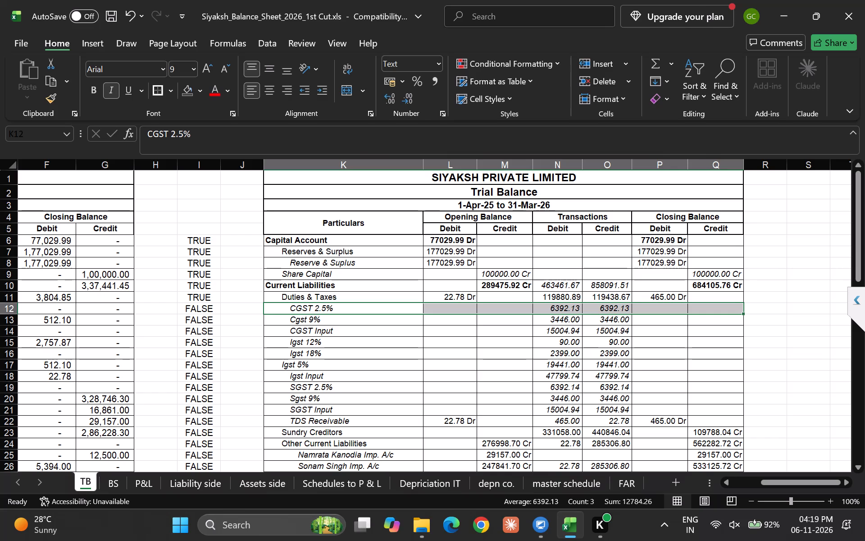
key("ctrl+shift+equal")
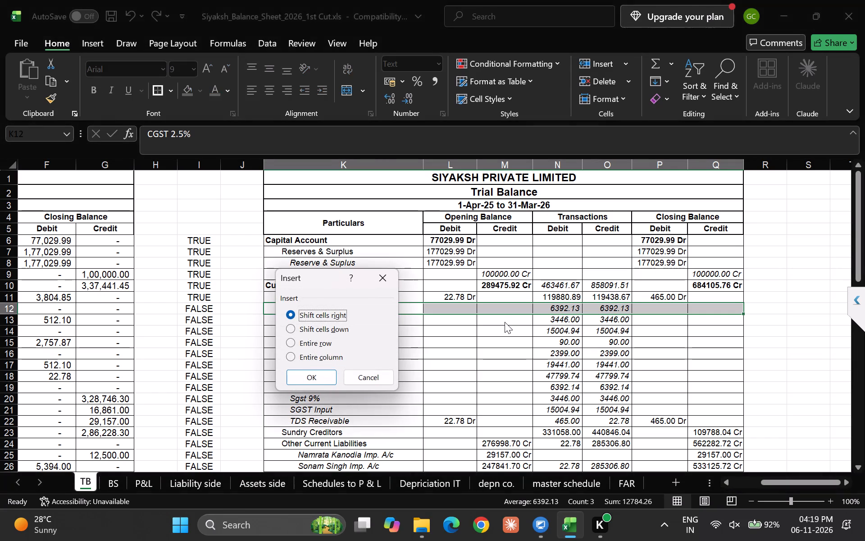
key("Down")
key("Return")
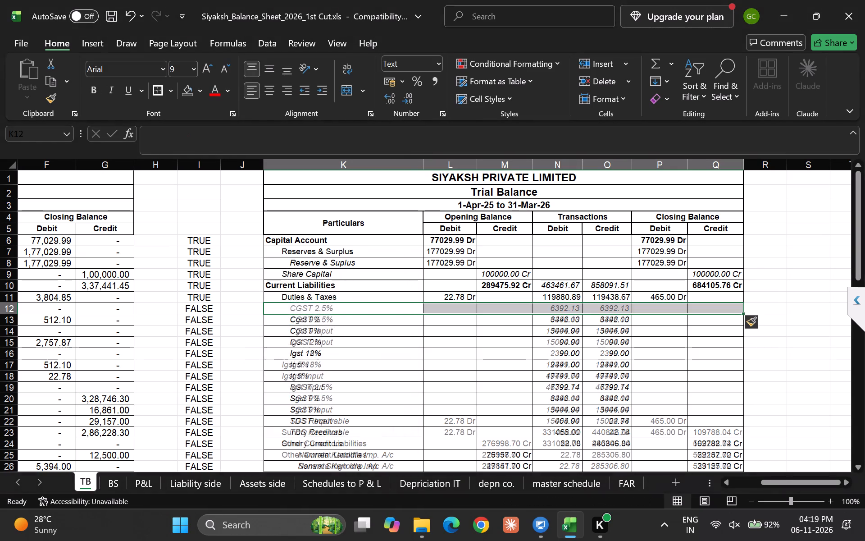
Move the Cgst 9% entry from K14:Q14 into the blank cells K12:Q12, directly under Duties & Taxes.
key("Down")
key("Up")
key("Down")
key("Down")
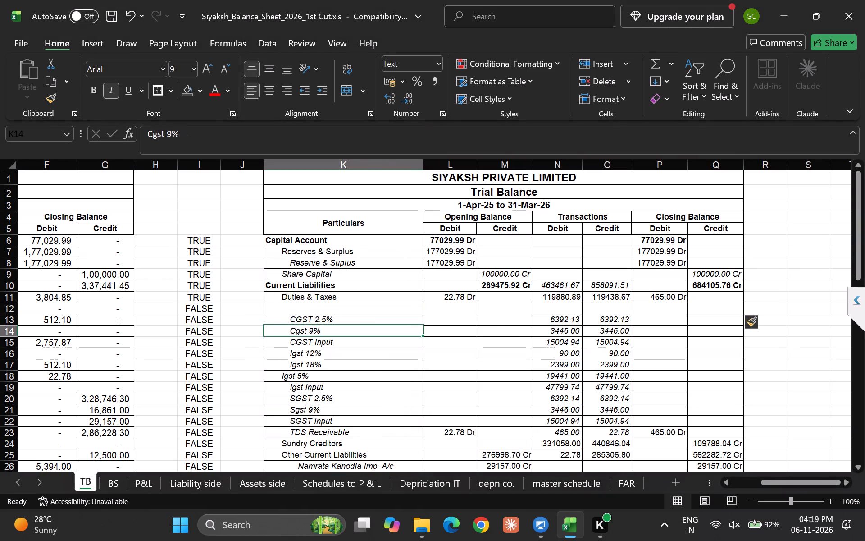
key("shift+Right")
key("shift+Right")
key("shift+Right")
key("shift+Right")
key("shift+Right")
key("shift+Right")
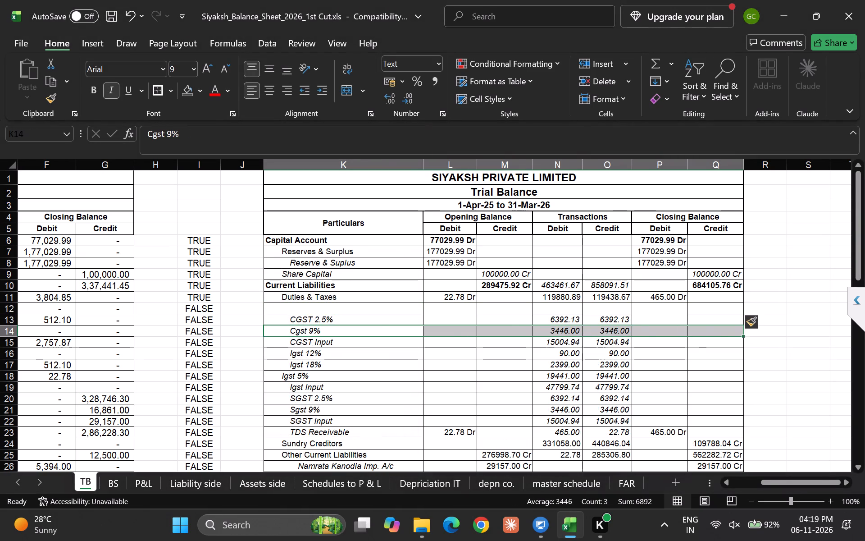
key("ctrl+x")
key("Up")
key("Up")
key("Return")
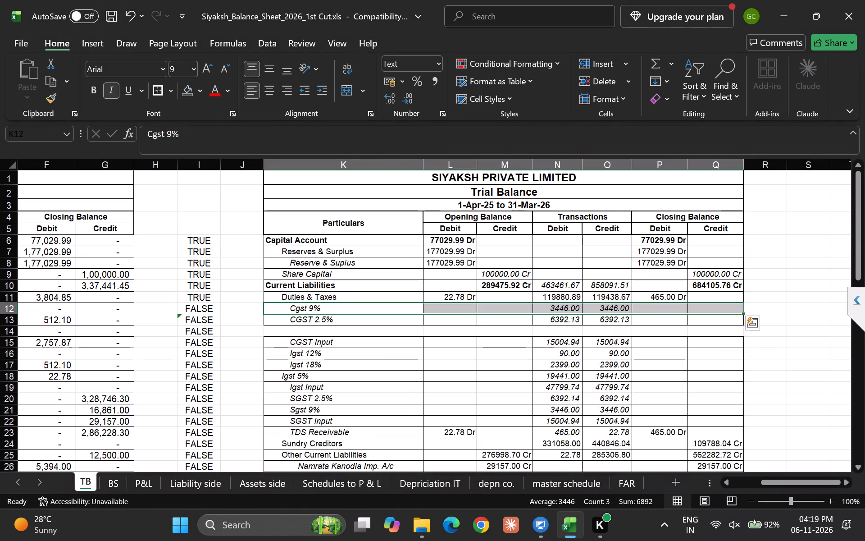
Fill the comparison formula =A11=K11 from I11 down through I14.
key("Down")
key("Up")
key("Left")
key("Left")
key("Up")
key("shift+Down")
key("shift+Down")
key("shift+Down")
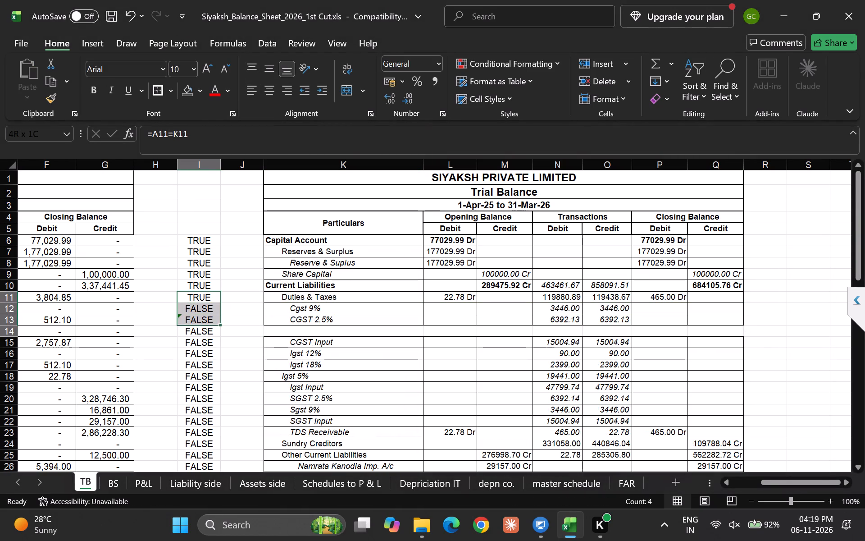
key("ctrl+d")
Move the CGST 2.5% entry from K13:Q13 down into the blank cells K14:Q14 of the 1-Apr-25 to 31-Mar-26 trial balance.
key("Down")
key("Down")
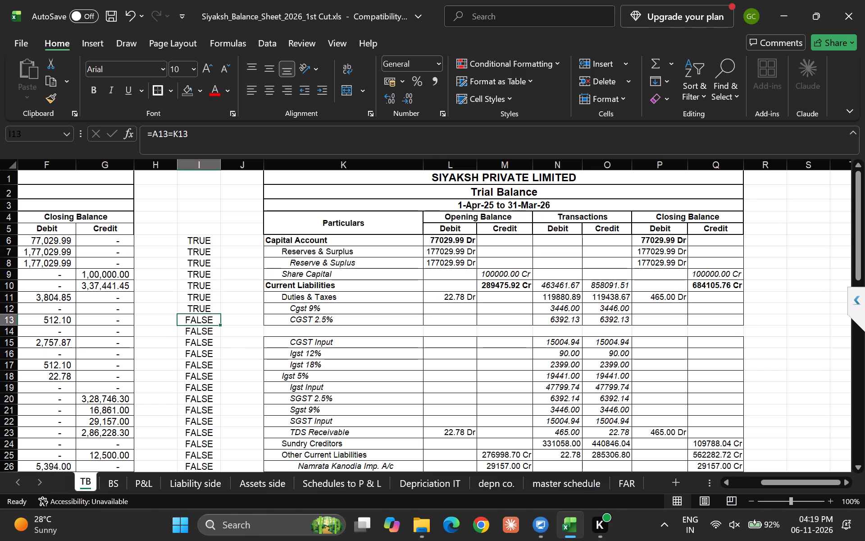
key("shift+space")
scroll(503, 338, "right", 4)
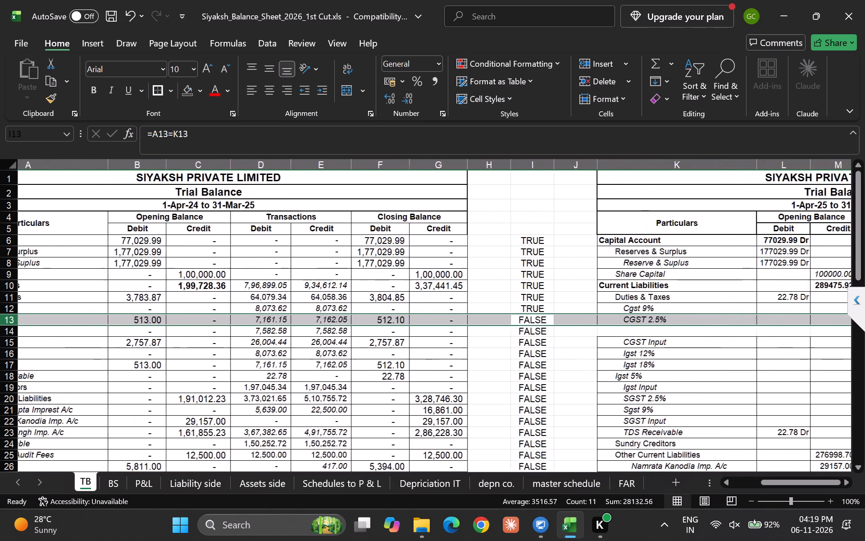
scroll(503, 338, "left", 1)
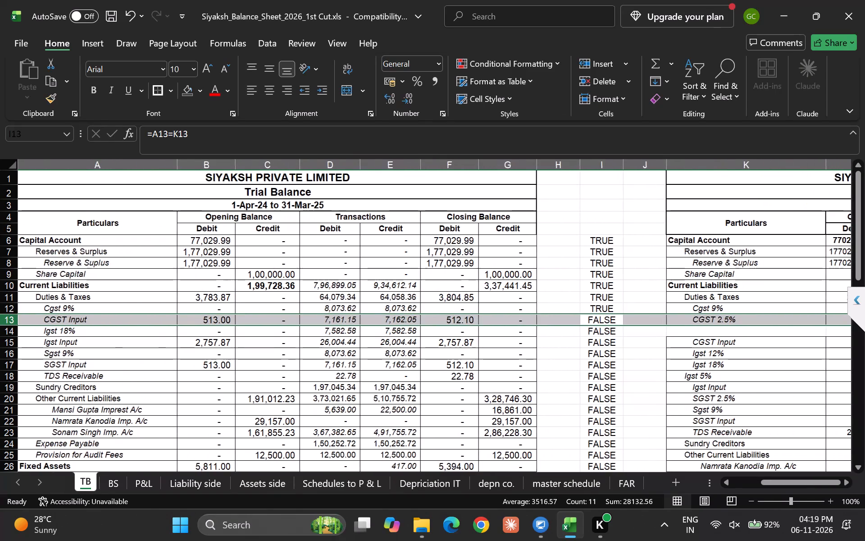
scroll(503, 338, "left", 3)
key("Right")
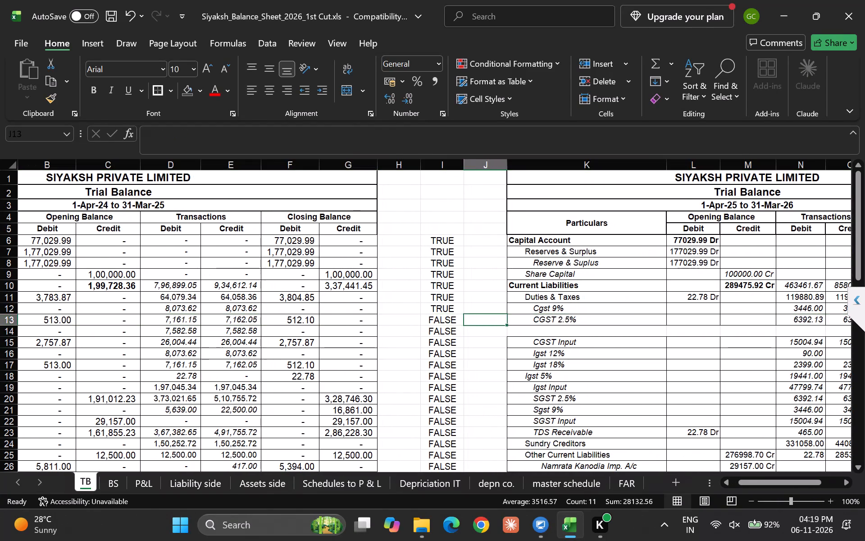
key("Right")
key("shift+Right")
key("shift+Right")
key("shift+Right")
key("shift+Right")
key("shift+Right")
key("shift+Right")
key("shift+Right")
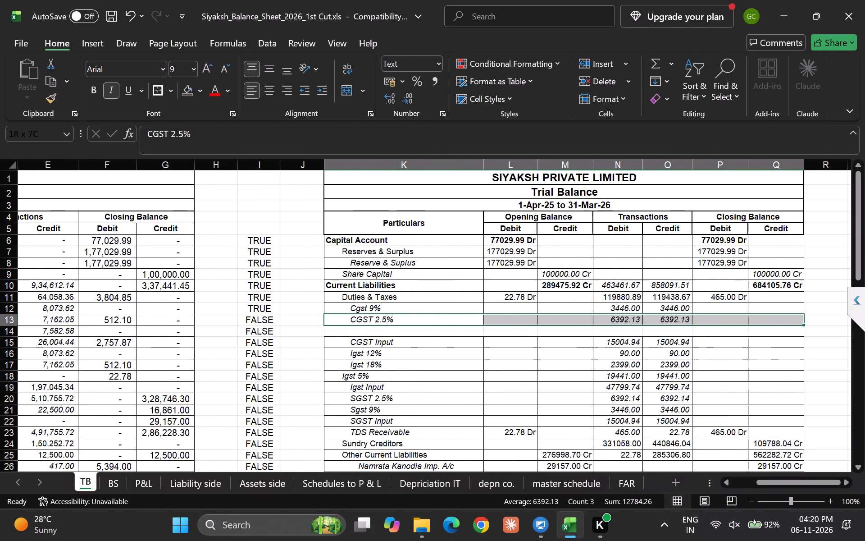
key("shift+Left")
key("ctrl+x")
key("Down")
key("Return")
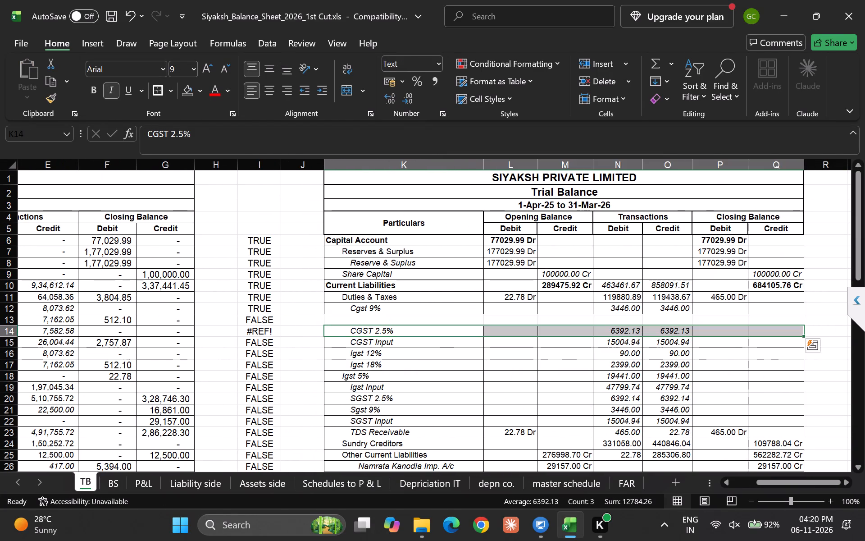
Move the CGST Input entry from K15:Q15 up into the blank cells K13:Q13, directly under Cgst 9%.
key("Down")
key("shift+Right")
key("shift+Right")
key("shift+Right")
key("shift+Right")
key("shift+Right")
key("shift+Right")
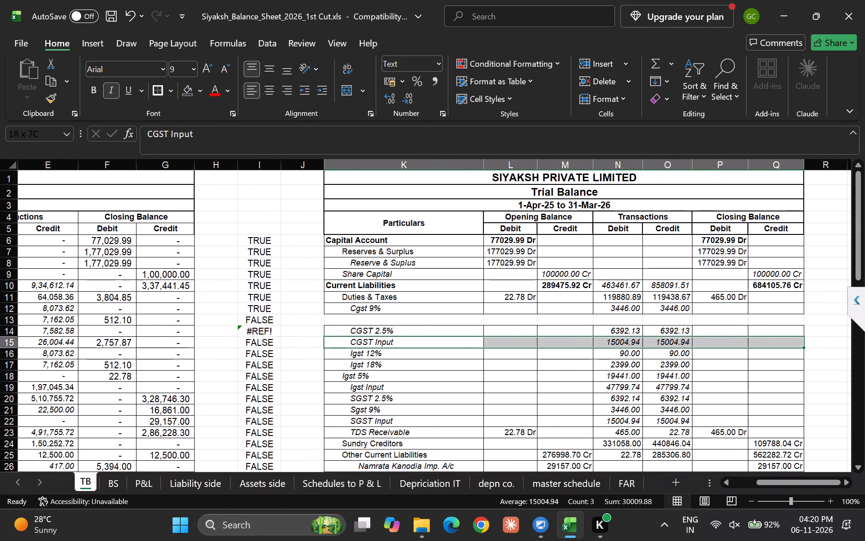
key("ctrl+x")
key("Up")
key("Up")
key("Return")
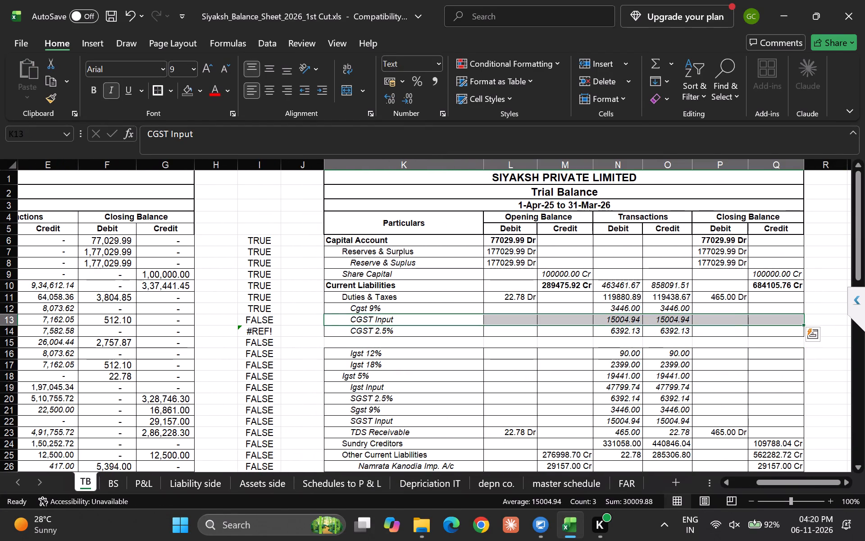
Fill the comparison formula =A12=K12 from I12 down through I14.
key("Left")
key("Left")
key("Up")
key("shift+Down")
key("shift+Down")
key("ctrl+d")
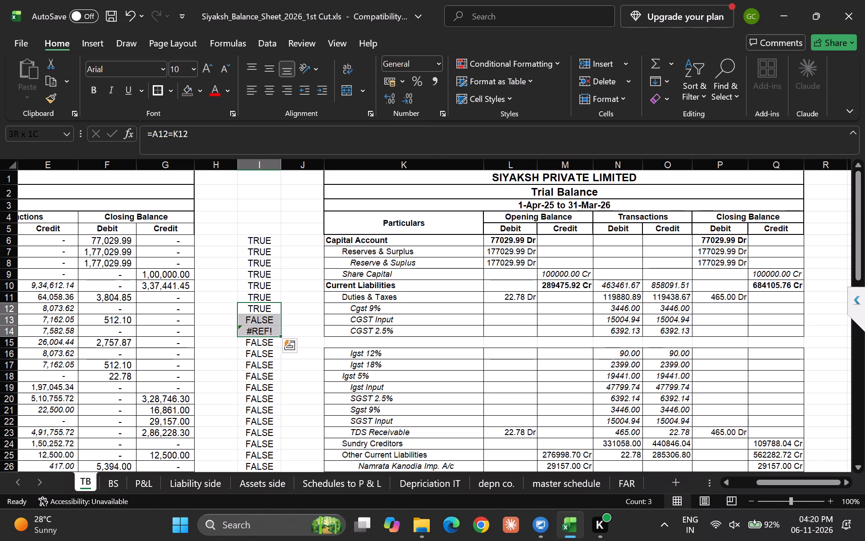
Insert blank cells at A14:G14 above the Igst 18% entry of the 1-Apr-24 to 31-Mar-25 trial balance, shifting cells down.
key("Down")
key("Down")
key("shift+space")
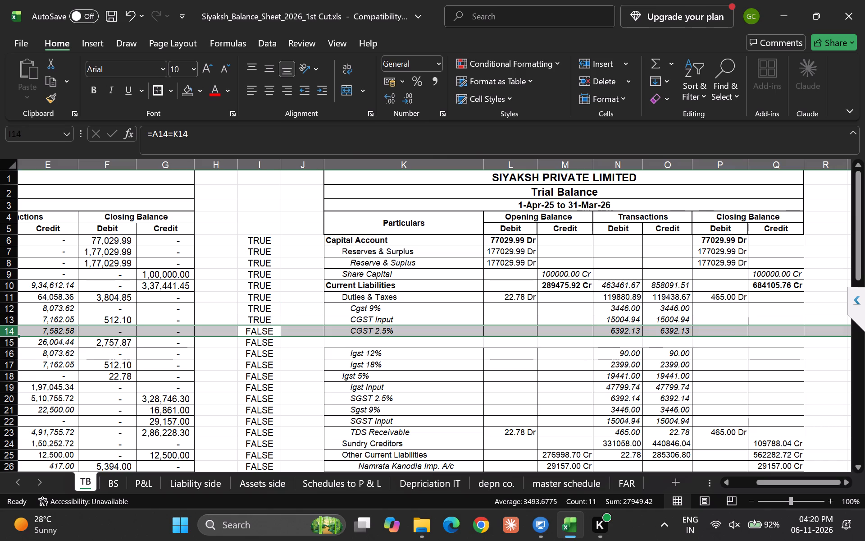
scroll(506, 355, "right", 6)
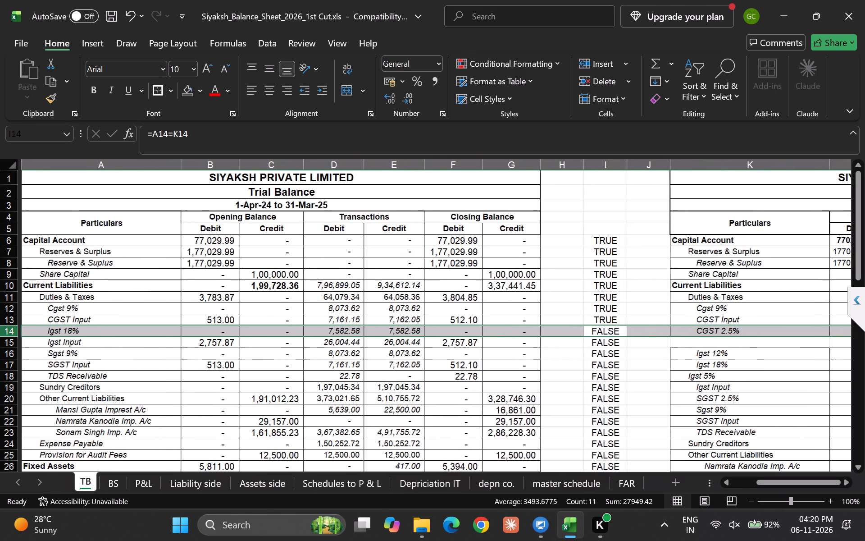
scroll(506, 355, "left", 4)
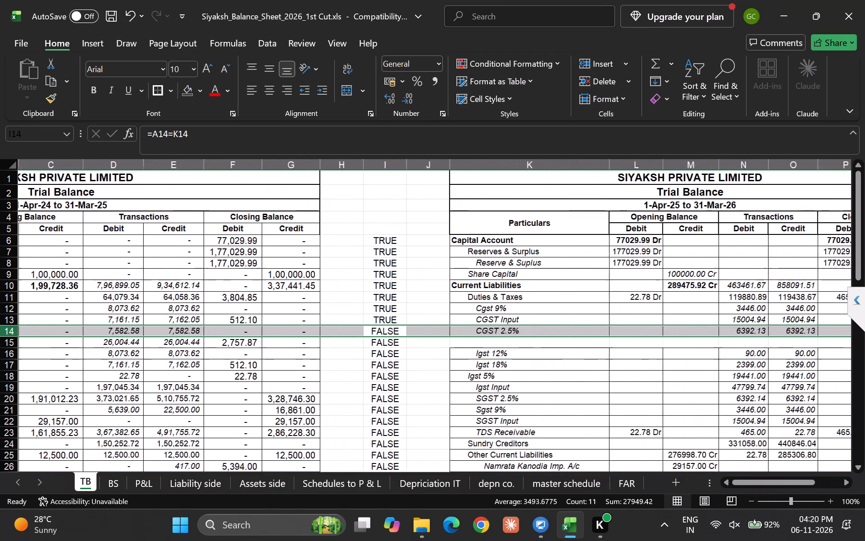
scroll(506, 355, "right", 1)
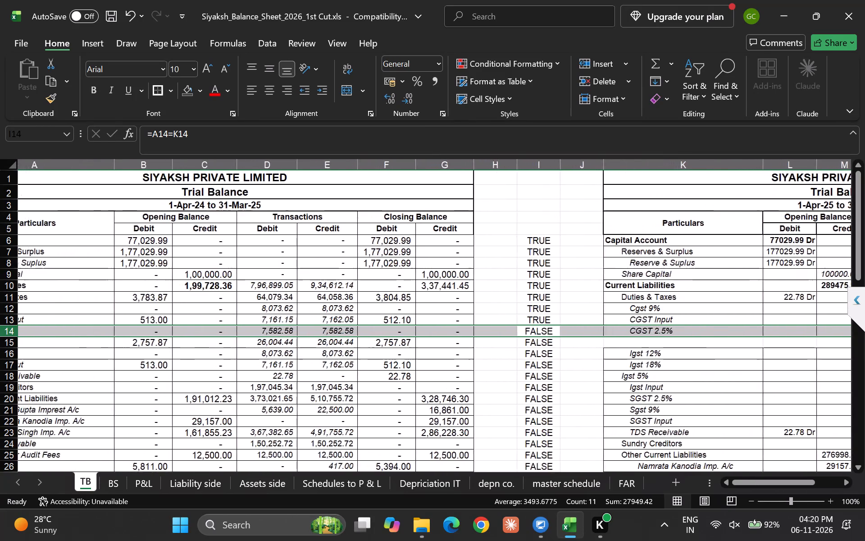
scroll(506, 355, "right", 3)
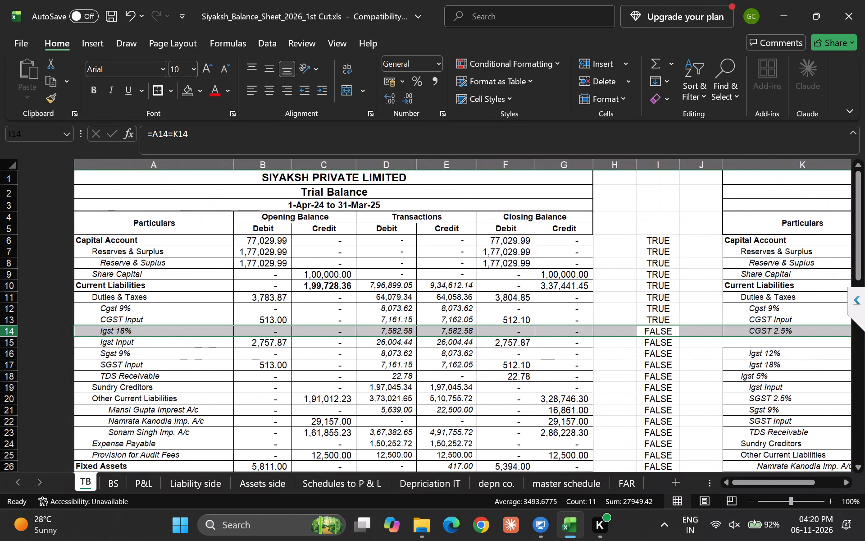
scroll(506, 355, "right", 3)
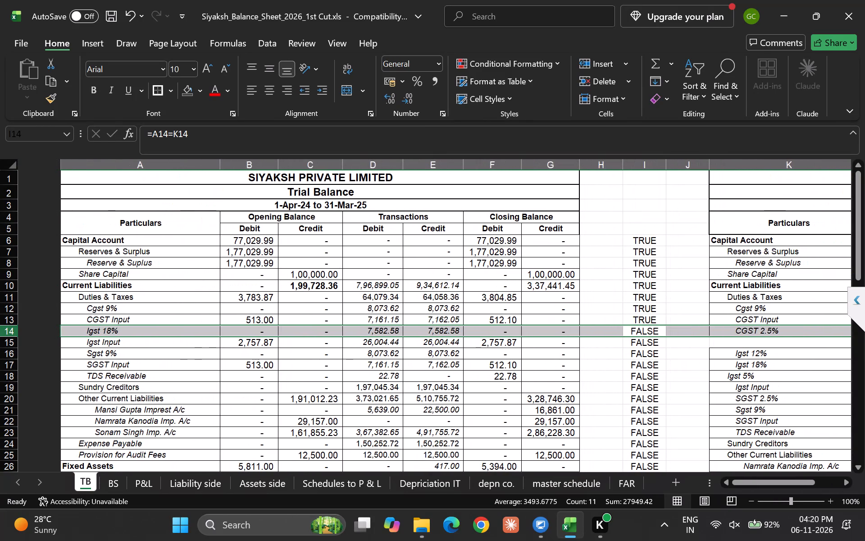
scroll(506, 355, "right", 1)
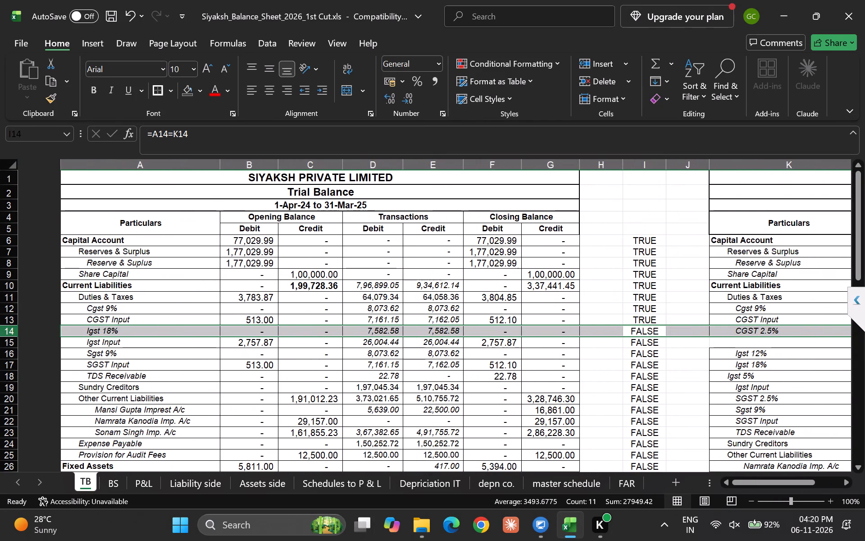
scroll(506, 355, "right", 1)
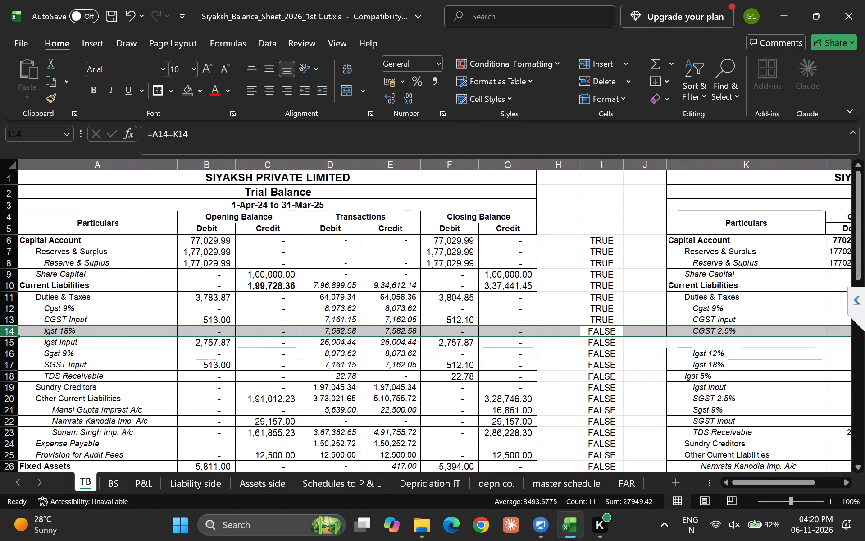
left_click(62, 332)
key("shift+Right")
key("shift+Right")
key("shift+Right")
key("shift+Right")
key("shift+Right")
key("shift+Right")
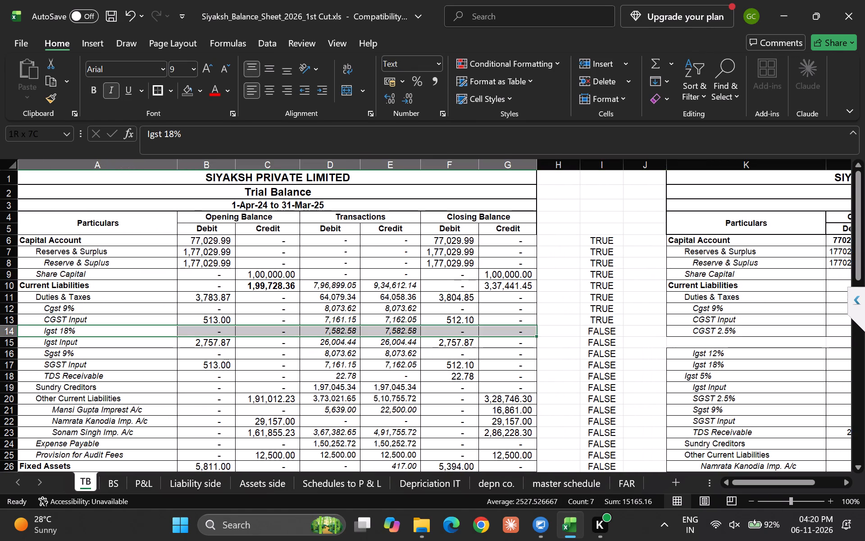
key("ctrl+shift+equal")
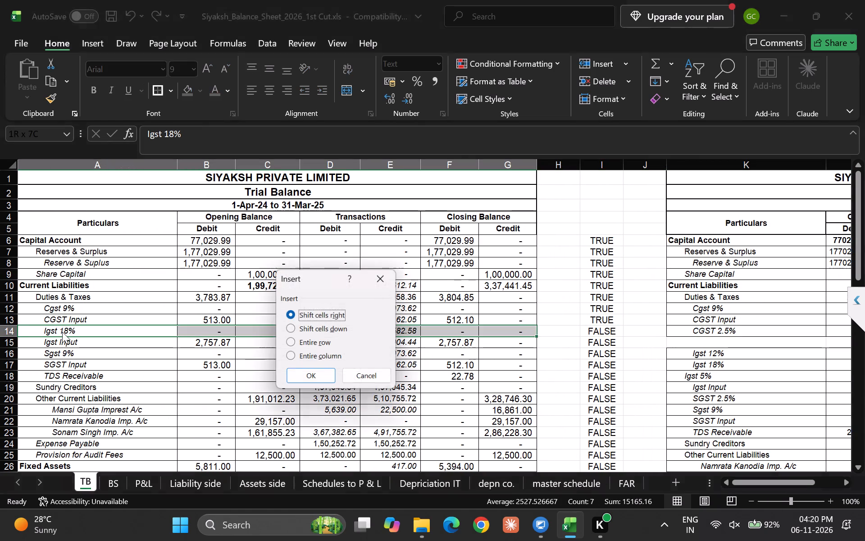
key("Down")
key("Return")
Copy the CGST 2.5% label from K14 into the blank particulars cell A14 of the 1-Apr-24 to 31-Mar-25 trial balance.
key("Down")
key("Up")
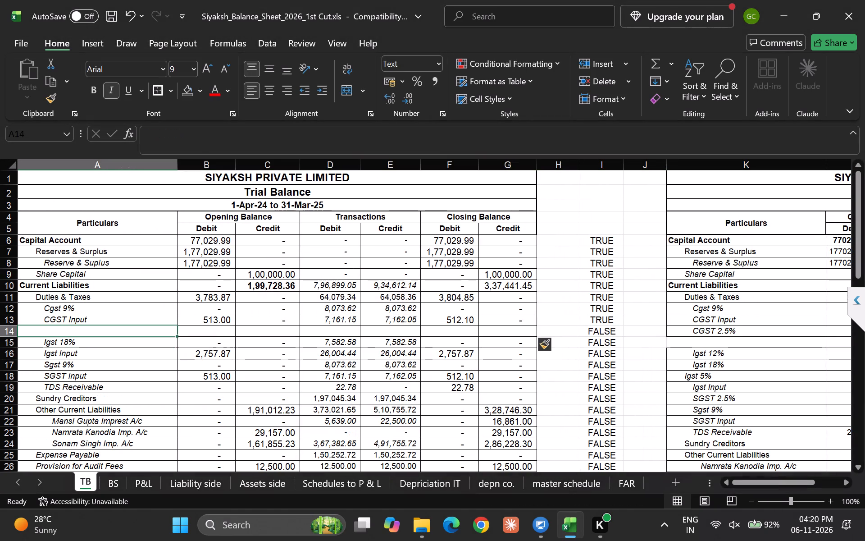
key("Right")
key("Right")
key("Right")
key("Right")
key("Right")
key("Right")
key("Right")
key("Right")
key("Right")
key("Right")
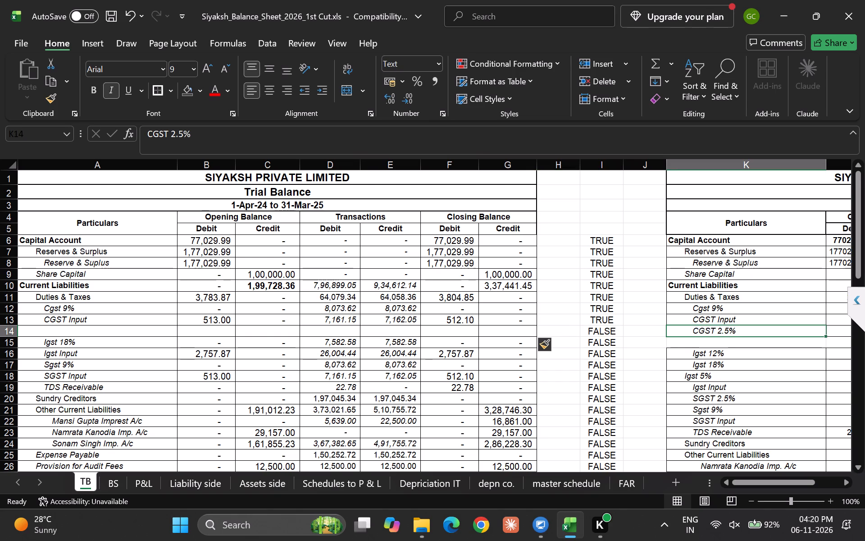
key("ctrl+c")
key("Left")
key("Left")
key("Left")
key("Left")
key("Left")
key("Left")
key("Left")
key("Left")
key("Left")
key("Left")
key("Left")
key("Left")
key("Left")
key("Left")
key("Left")
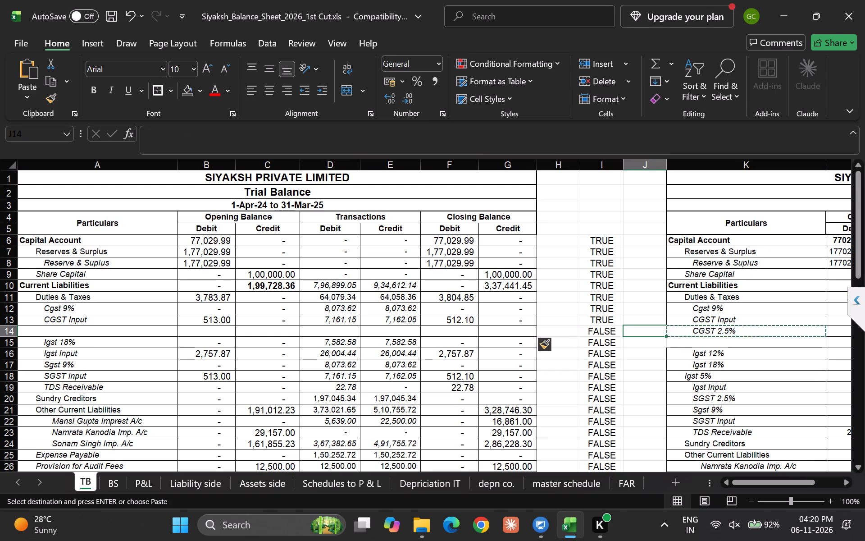
key("Return")
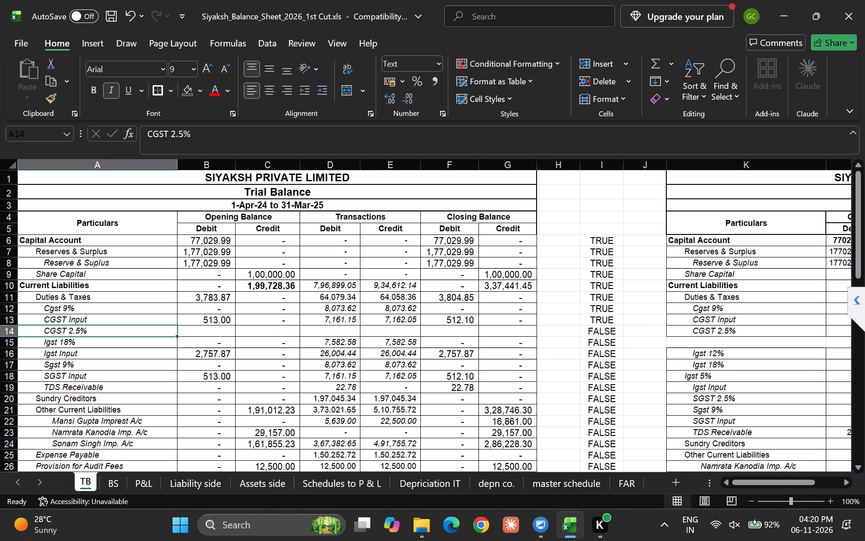
Fill the comparison formula =A13=K13 from I13 down to I14.
key("Up")
key("Down")
key("Right")
key("Right")
key("Right")
key("Right")
key("Right")
key("Right")
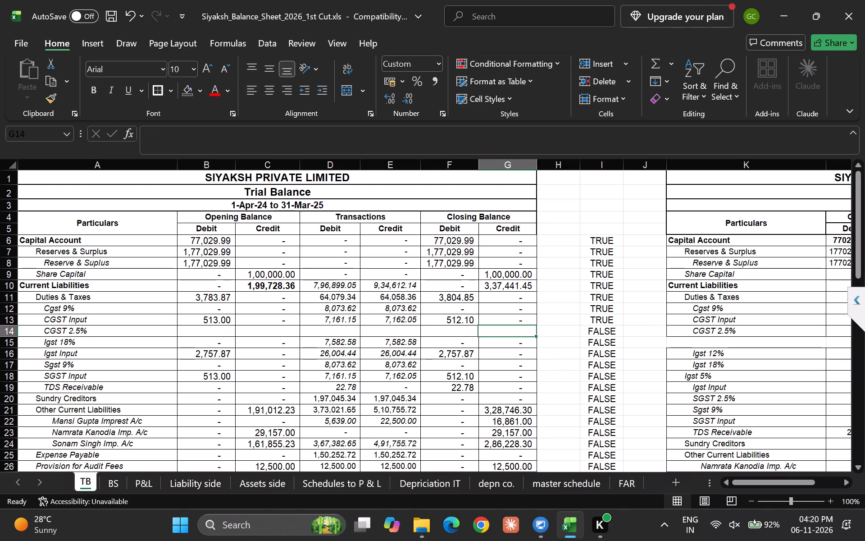
key("Right")
key("Right")
key("Up")
key("shift+Down")
key("ctrl+d")
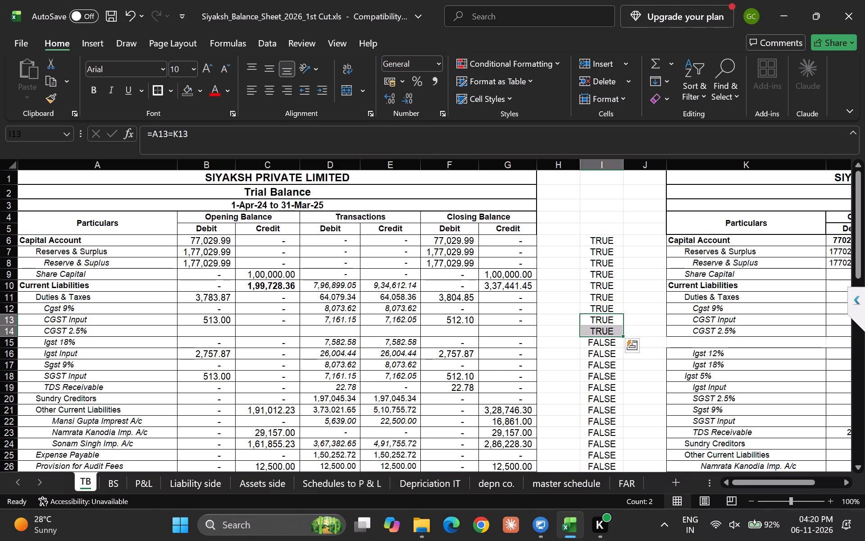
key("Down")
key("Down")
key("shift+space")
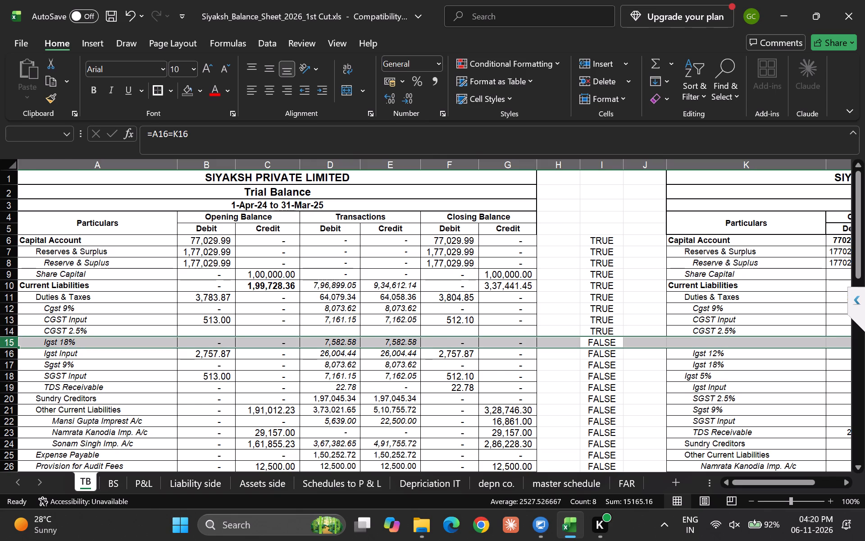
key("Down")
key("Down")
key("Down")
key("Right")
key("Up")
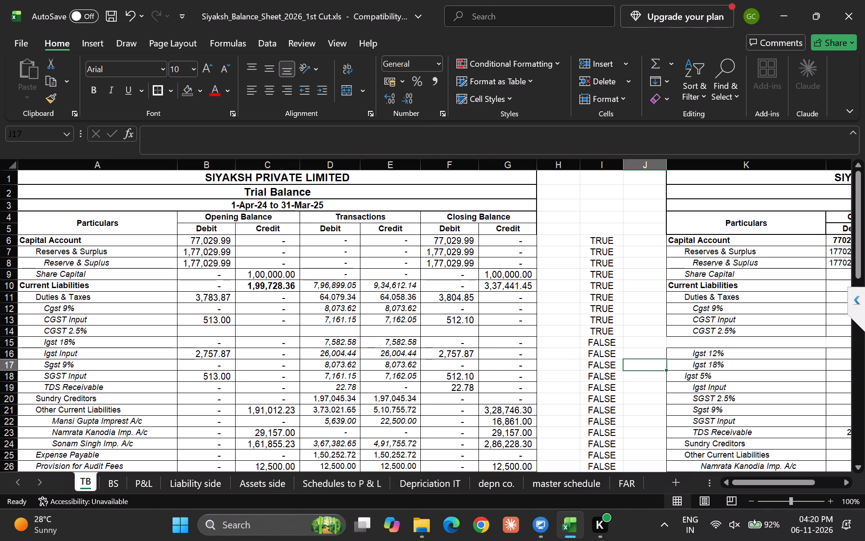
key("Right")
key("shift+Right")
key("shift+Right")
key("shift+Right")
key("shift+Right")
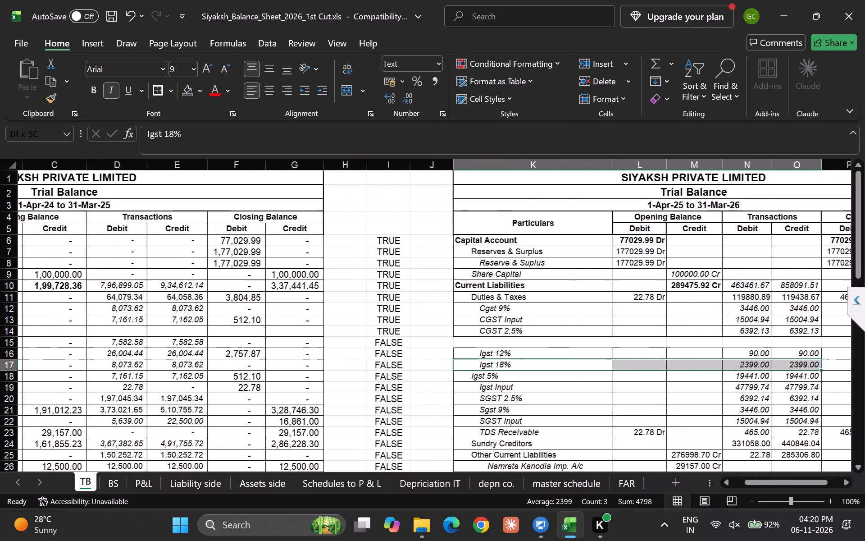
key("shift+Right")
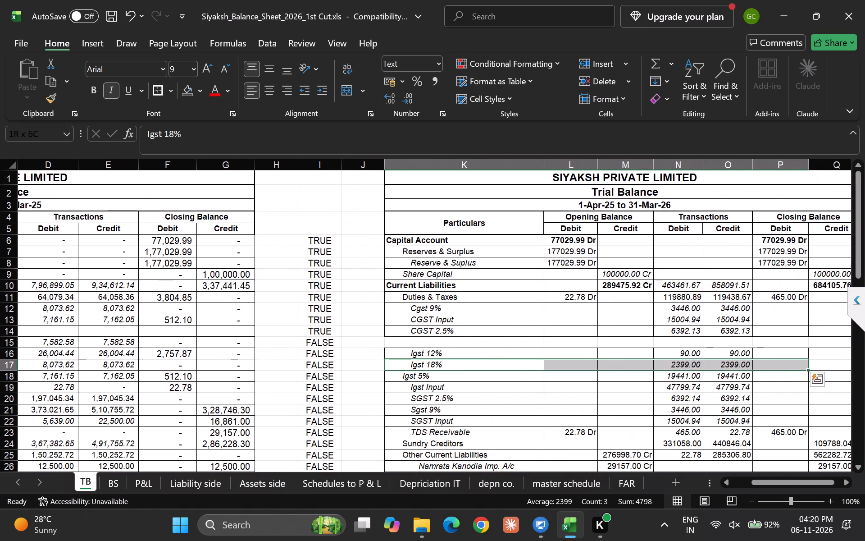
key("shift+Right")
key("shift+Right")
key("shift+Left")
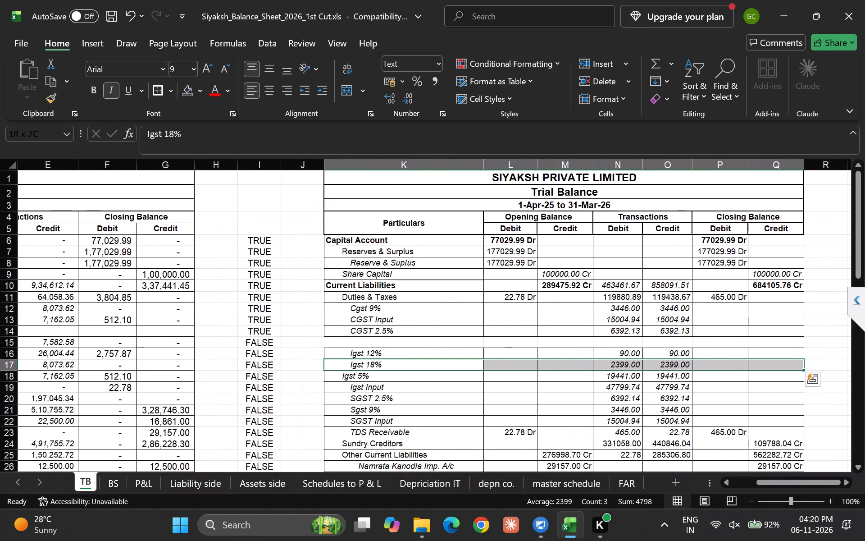
Insert blank cells at K15:Q15 above the Igst 12% entry of the 1-Apr-25 to 31-Mar-26 trial balance, shifting cells down.
key("Up")
key("Up")
key("shift+Right")
key("shift+Right")
key("shift+Right")
key("shift+Right")
key("shift+Right")
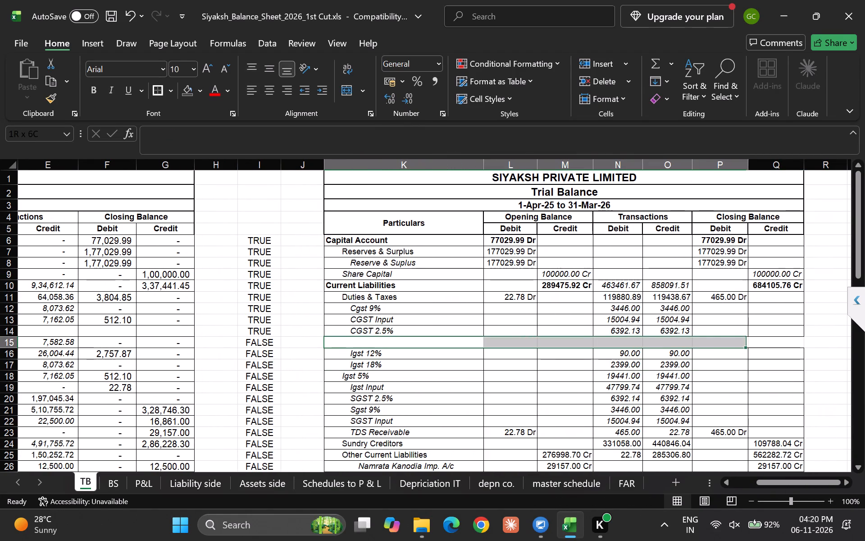
key("shift+Right")
key("ctrl+shift+equal")
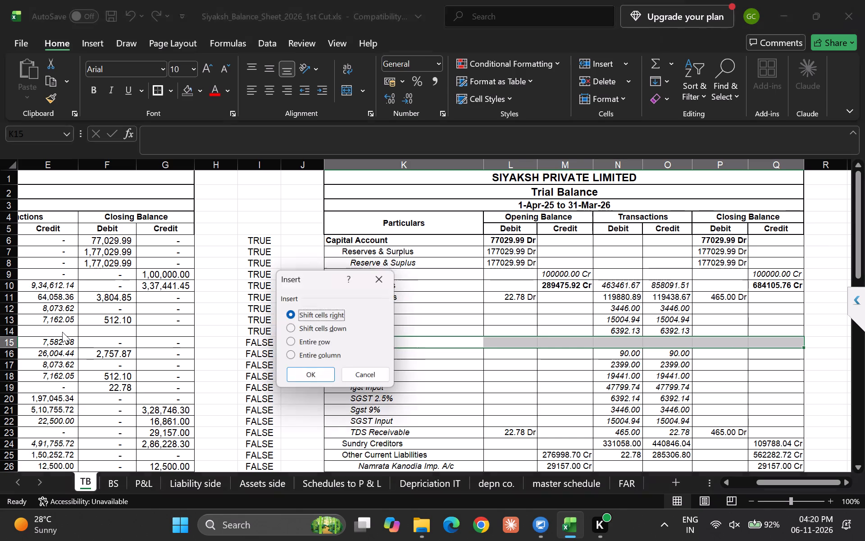
key("Up")
key("Down")
key("Down")
key("Return")
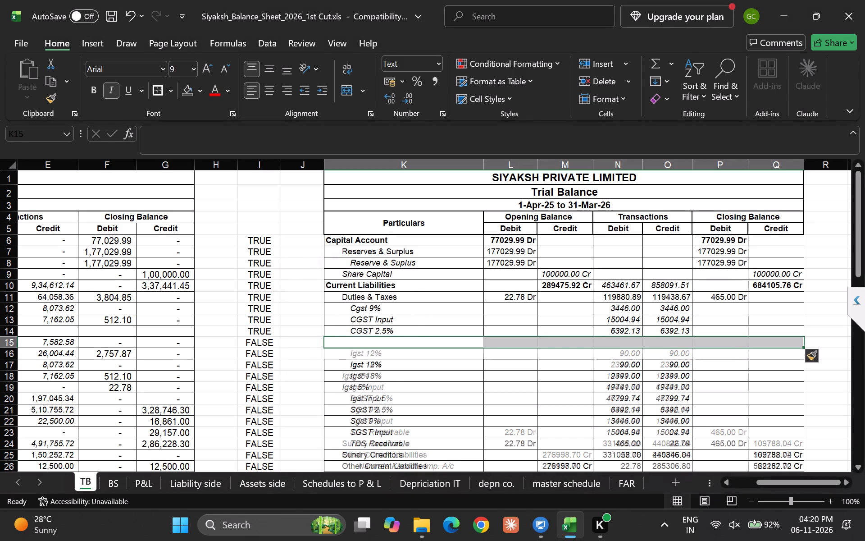
Move the Igst 18% entry K18:Q18 of the 1-Apr-25 to 31-Mar-26 trial balance up into blank row 15, below CGST 2.5%.
key("Down")
key("Down")
key("Down")
key("shift+Right")
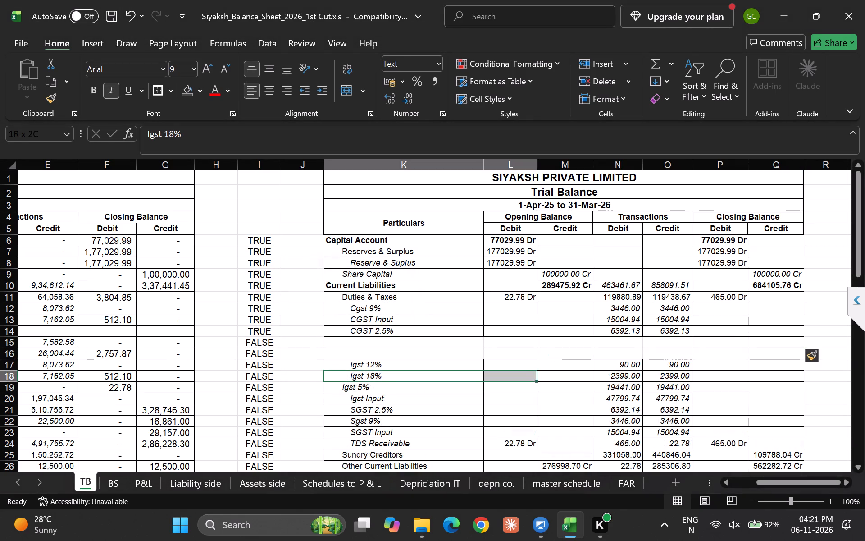
key("shift+Right")
key("shift+Right")
key("shift+Right")
key("shift+Right")
key("shift+Right")
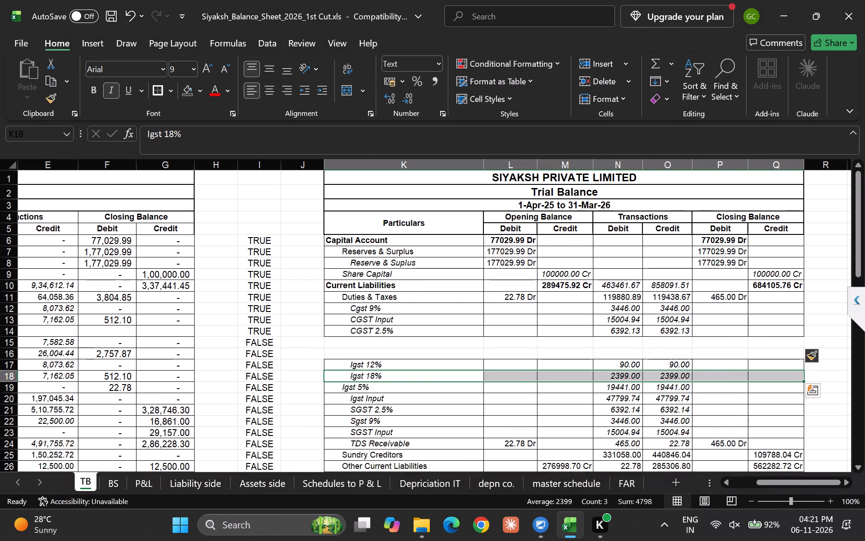
scroll(209, 390, "right", 4)
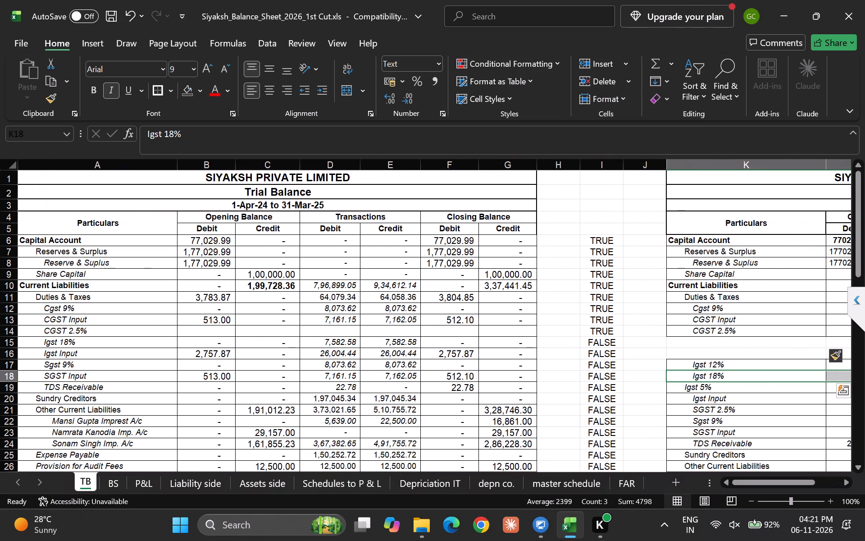
scroll(209, 390, "left", 2)
scroll(209, 390, "right", 3)
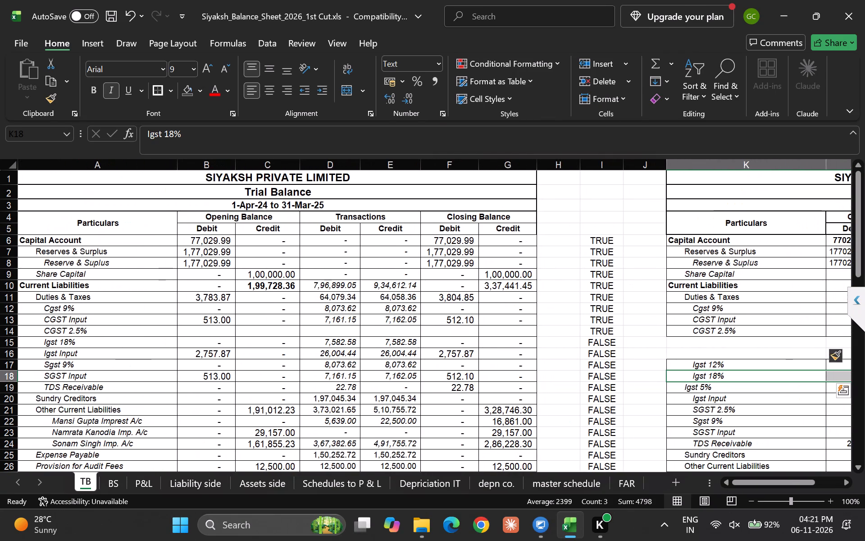
scroll(178, 379, "left", 3)
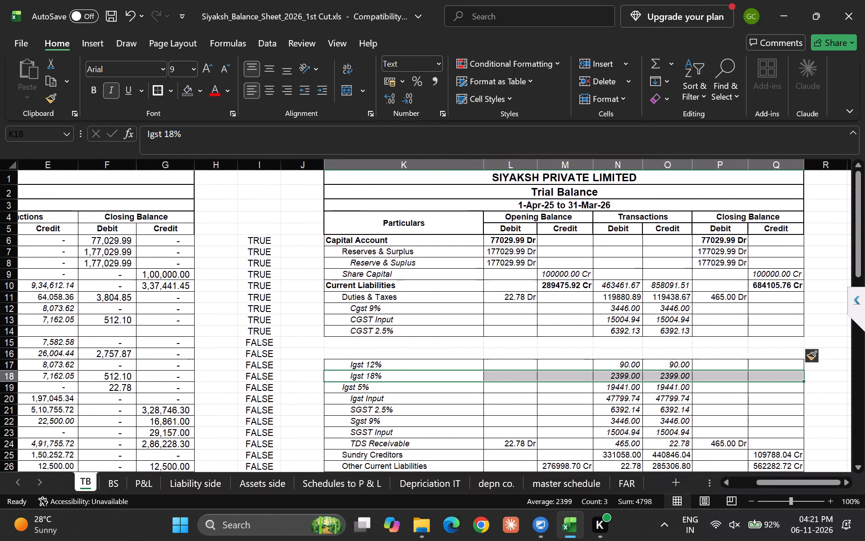
key("ctrl+x")
key("Up")
key("Up")
key("Up")
key("Return")
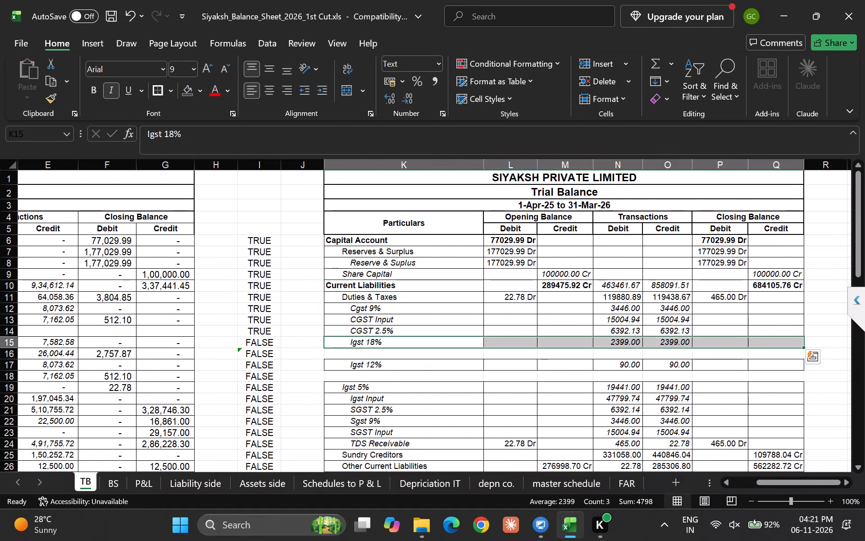
Move the Igst Input entry K20:Q20 of the 1-Apr-25 to 31-Mar-26 trial balance up into K16:Q16, below Igst 18%.
key("Down")
key("Down")
key("Down")
key("Down")
key("Down")
key("shift+Right")
key("shift+Right")
key("shift+Right")
key("shift+Right")
key("shift+Right")
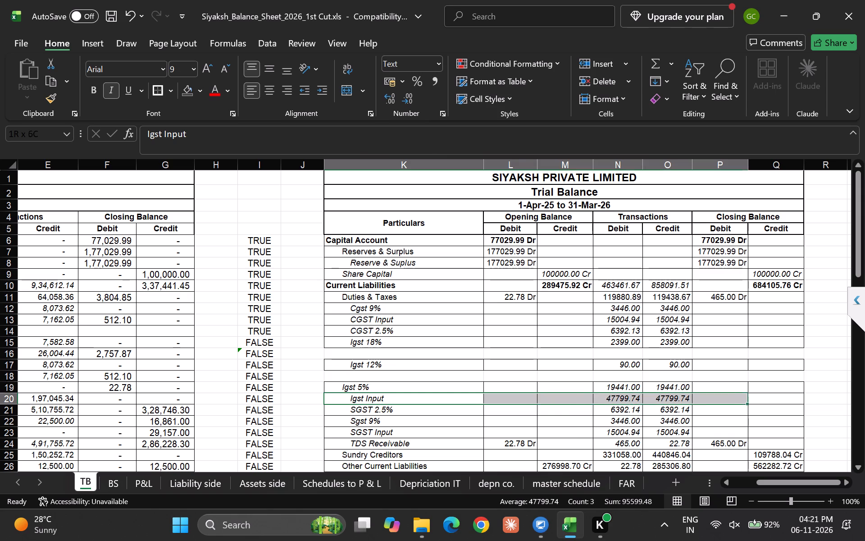
key("shift+Right")
key("ctrl+x")
key("Down")
key("Down")
key("Down")
key("Up")
key("Up")
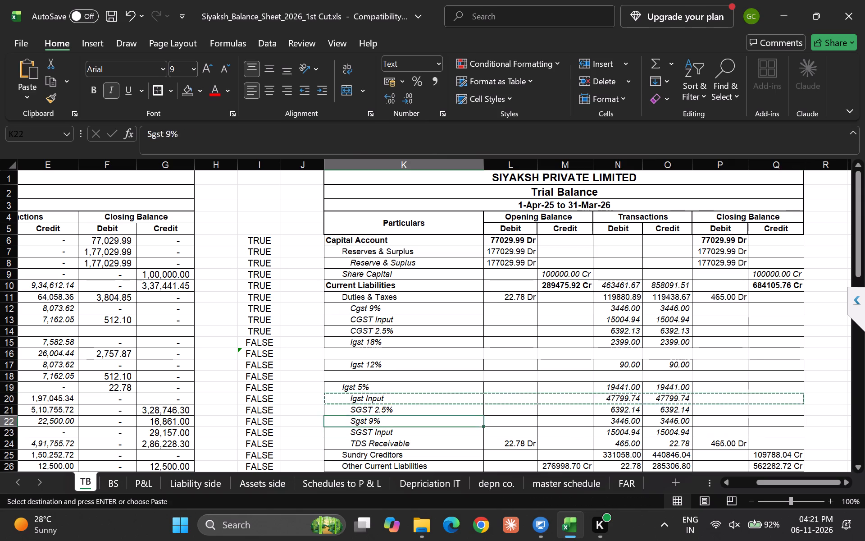
key("Up")
key("Up")
key("Up")
key("Up")
key("Up")
key("Return")
Fill the comparison formula =A14=K14 from I14 down to I18.
key("Down")
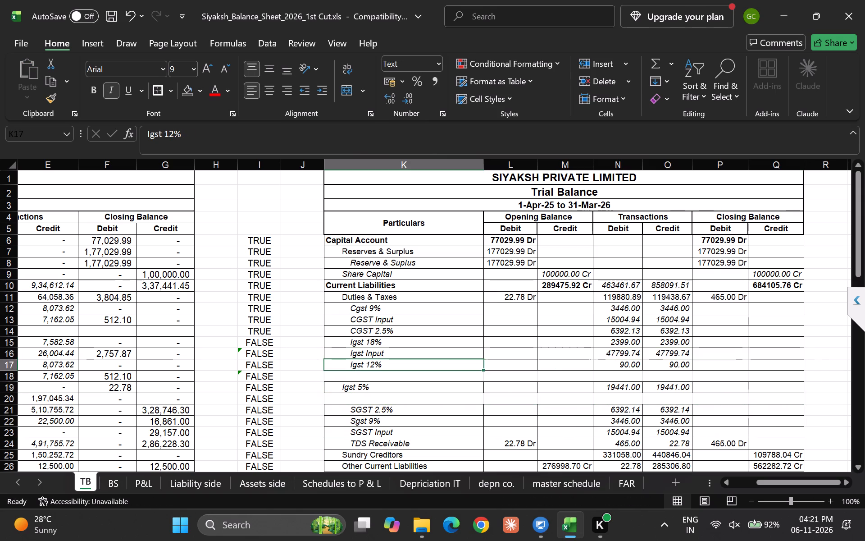
key("Down")
key("Left")
key("Left")
key("Left")
key("Left")
key("Left")
key("Left")
key("Left")
key("Left")
key("Left")
key("Left")
key("Left")
key("Left")
key("Left")
key("Left")
key("Left")
key("Left")
key("Left")
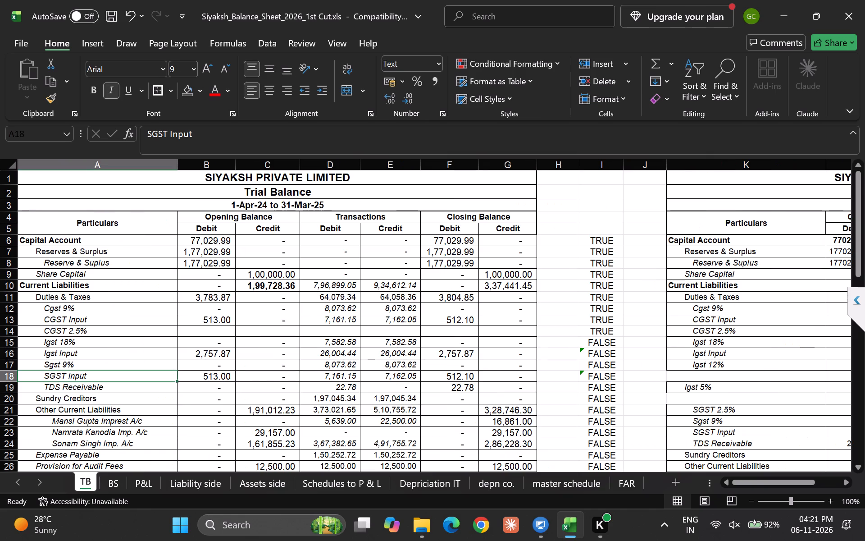
key("Up")
key("Right")
key("Right")
key("Right")
key("Right")
key("Right")
key("Up")
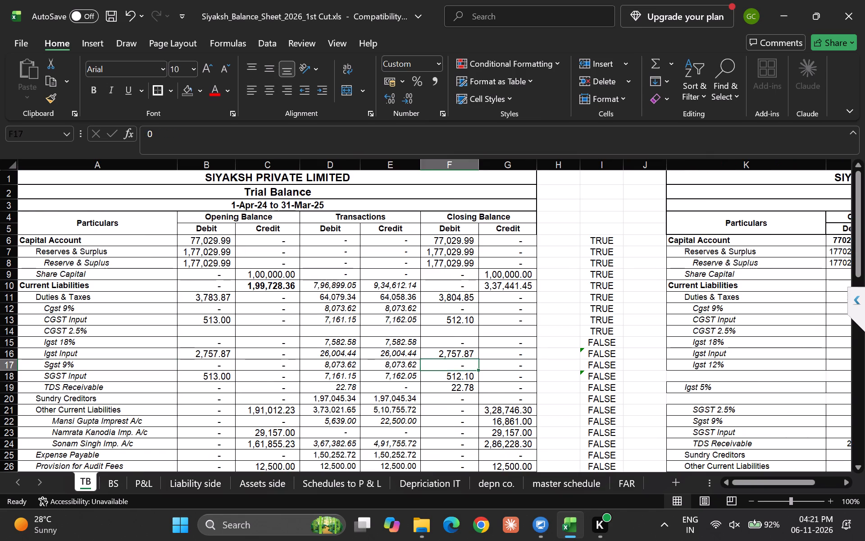
key("Right")
key("Right")
key("Up")
key("Up")
key("Right")
key("shift+Down")
key("shift+Down")
key("shift+Down")
key("shift+Down")
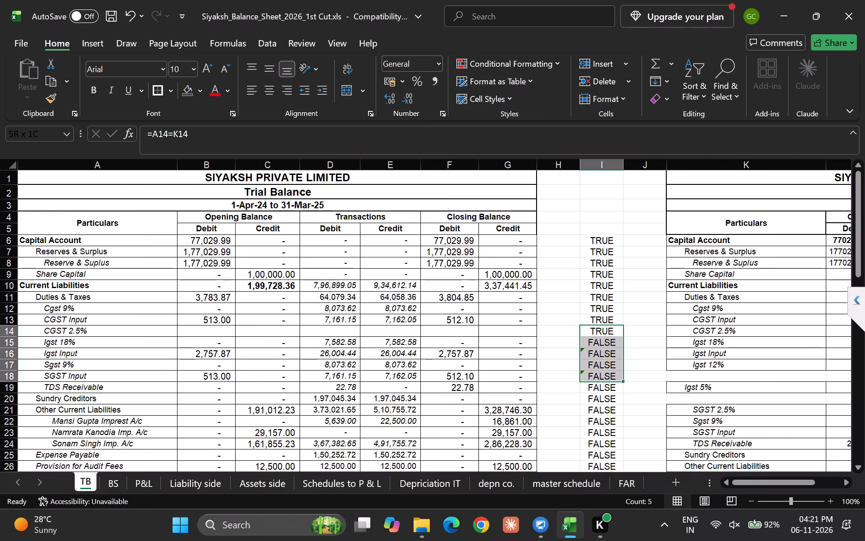
key("ctrl+shift+super+d")
key("ctrl+d")
Insert two rows of blank cells at A17:G18 above the Sgst 9% entry of the 1-Apr-24 to 31-Mar-25 trial balance, shifting cells down.
key("Down")
key("Down")
key("Down")
key("shift+space")
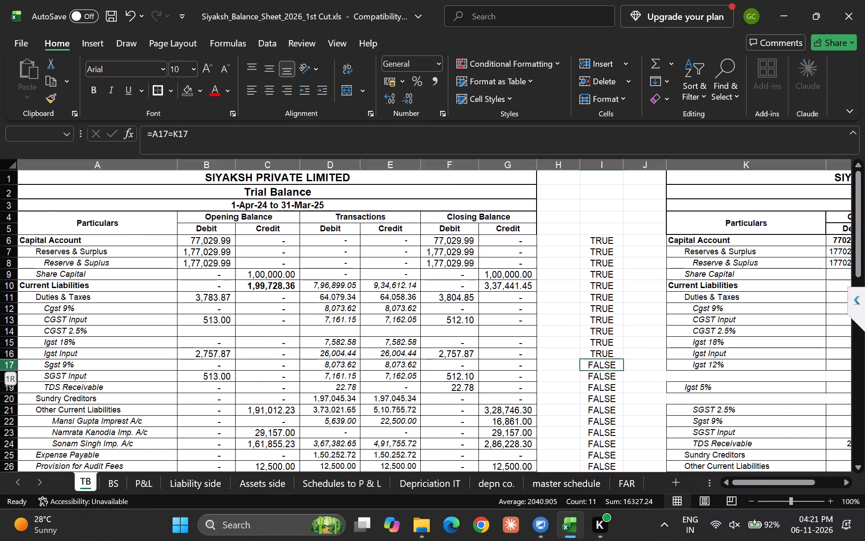
key("Left")
key("Left")
key("Left")
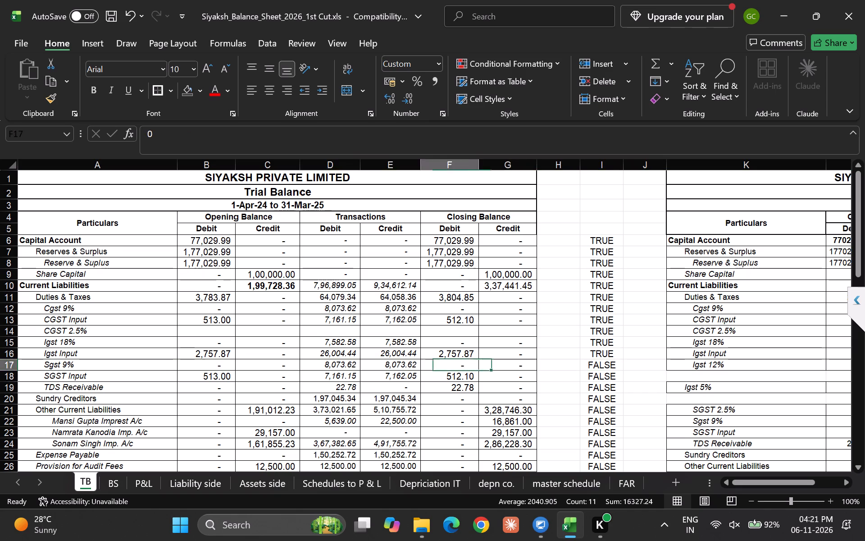
key("Left")
key("Left")
key("Left")
key("Left")
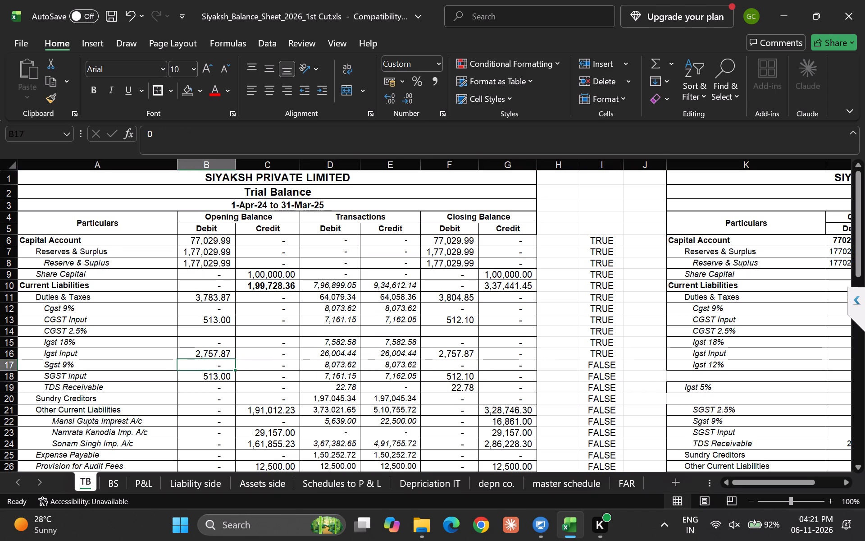
key("Left")
key("Left")
key("shift+Right")
key("shift+Right")
key("shift+Right")
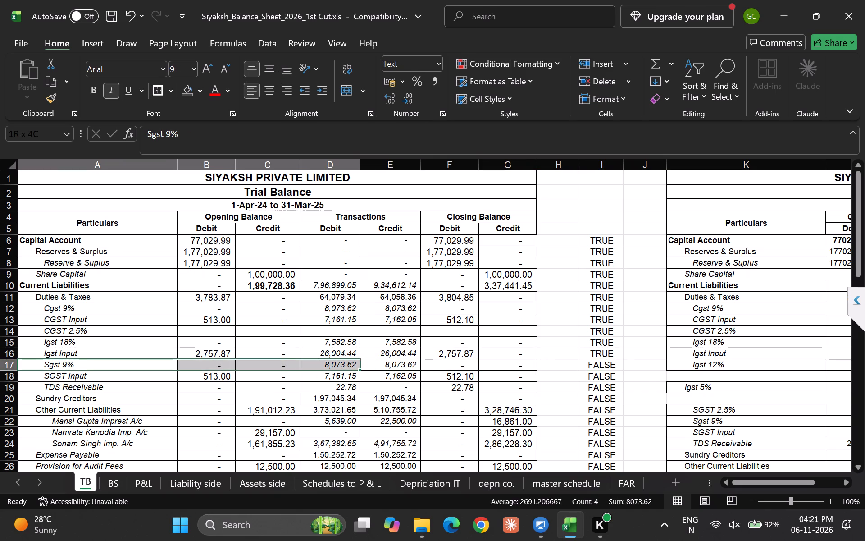
key("shift+Right")
key("shift+Right")
key("shift+Right")
key("ctrl+shift+equal")
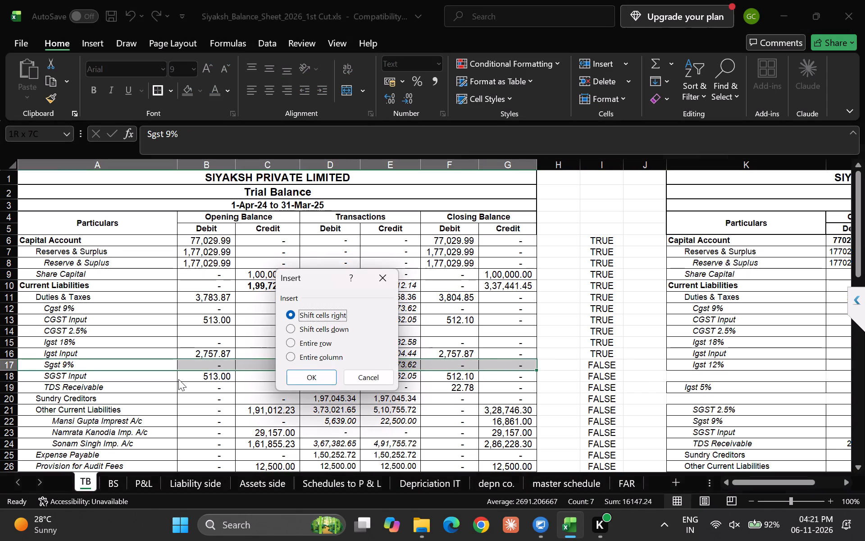
key("Down")
key("Return")
key("ctrl+shift+equal")
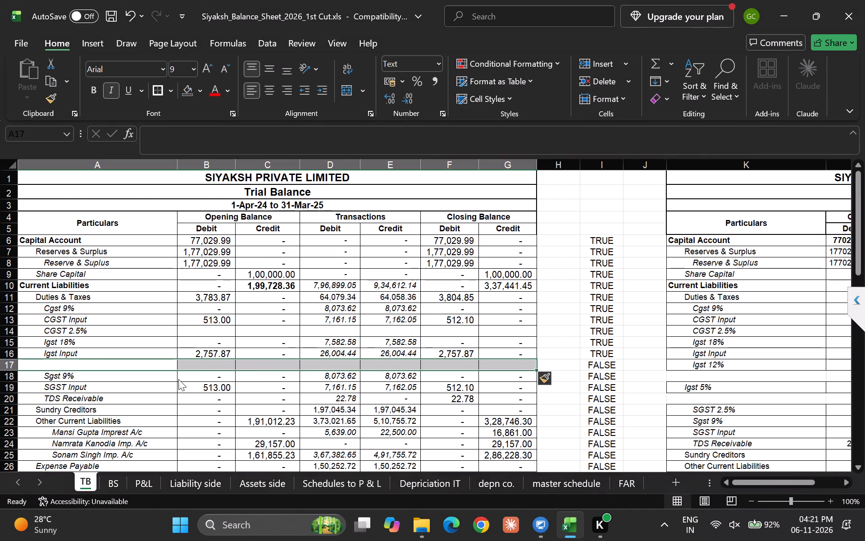
key("Down")
key("Return")
Move the Igst 5% entry K19:Q19 of the 1-Apr-25 to 31-Mar-26 trial balance up into K18:Q18, directly below Igst 12%.
key("Down")
key("Up")
key("Right")
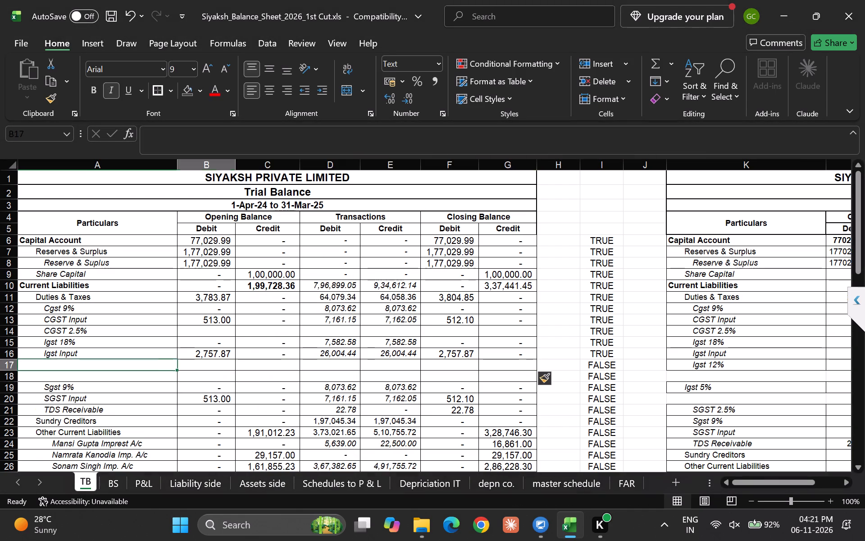
key("Right")
key("Right")
key("Right")
key("Right")
key("Right")
key("Right")
key("Right")
key("Right")
key("Right")
key("Down")
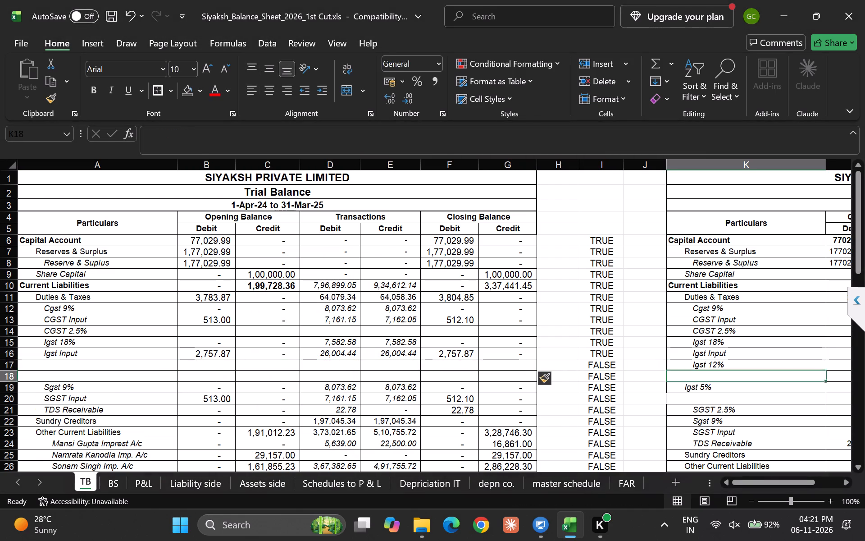
key("Down")
key("shift+Right")
key("shift+Right")
key("shift+Right")
key("shift+Right")
key("shift+Right")
key("shift+Right")
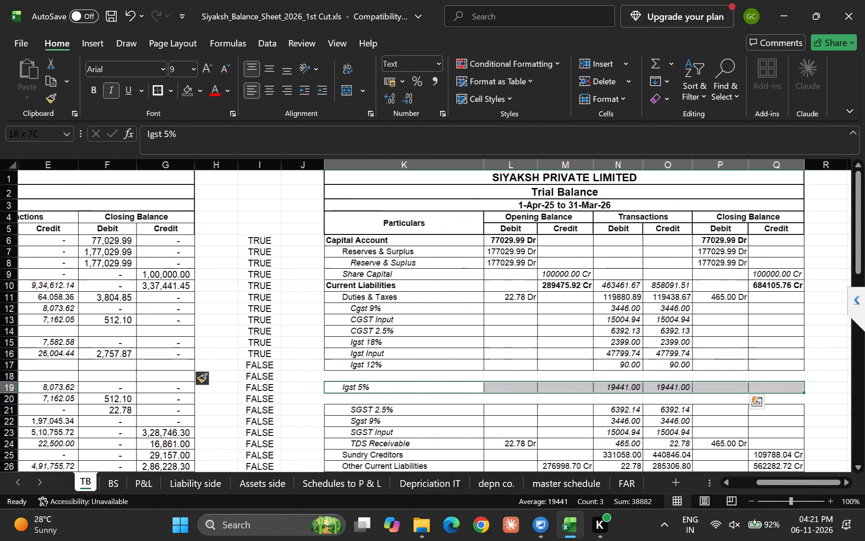
key("ctrl+x")
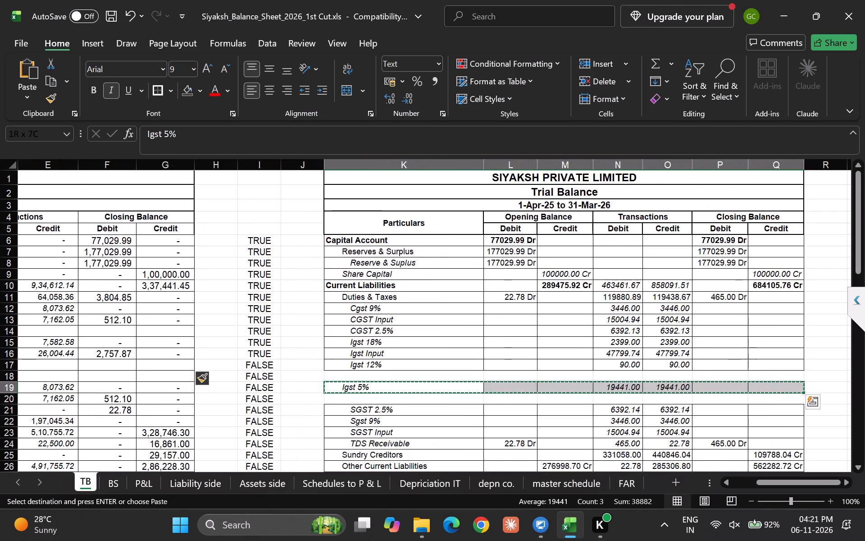
key("Up")
key("Return")
Copy the Igst 12% and Igst 5% labels from K17:K18 into the blank particulars cells A17:A18 of the 1-Apr-24 to 31-Mar-25 trial balance.
key("Down")
key("Up")
key("Up")
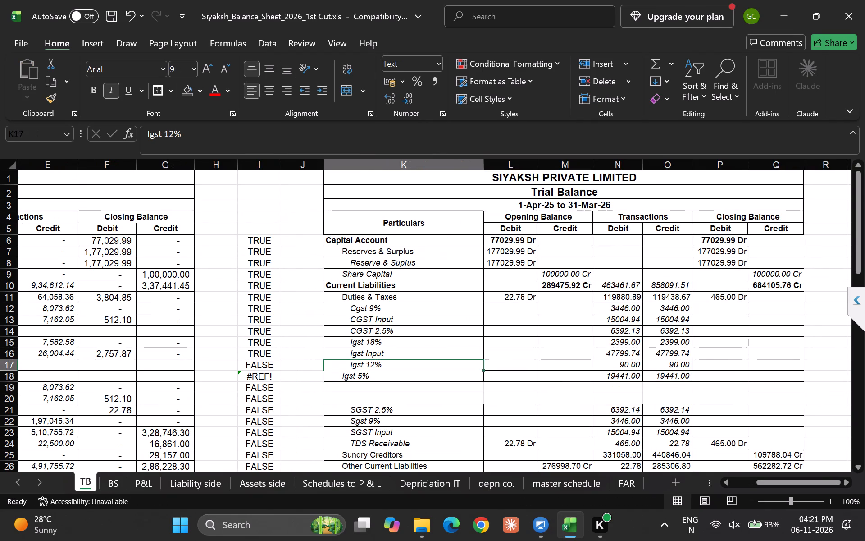
key("shift+Down")
key("ctrl+shift+super+c")
key("Left")
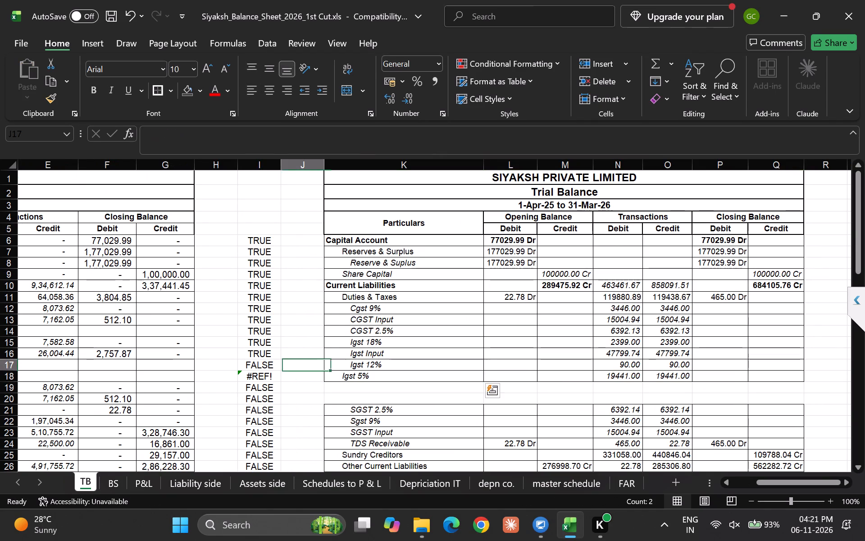
key("Right")
key("shift+Down")
key("ctrl+c")
key("Left")
key("Left")
key("Left")
key("Left")
key("Left")
key("Left")
key("Left")
key("Left")
key("Left")
key("Left")
key("Left")
key("Left")
key("Left")
key("Left")
key("Left")
key("Left")
key("Left")
key("Left")
key("Left")
key("Left")
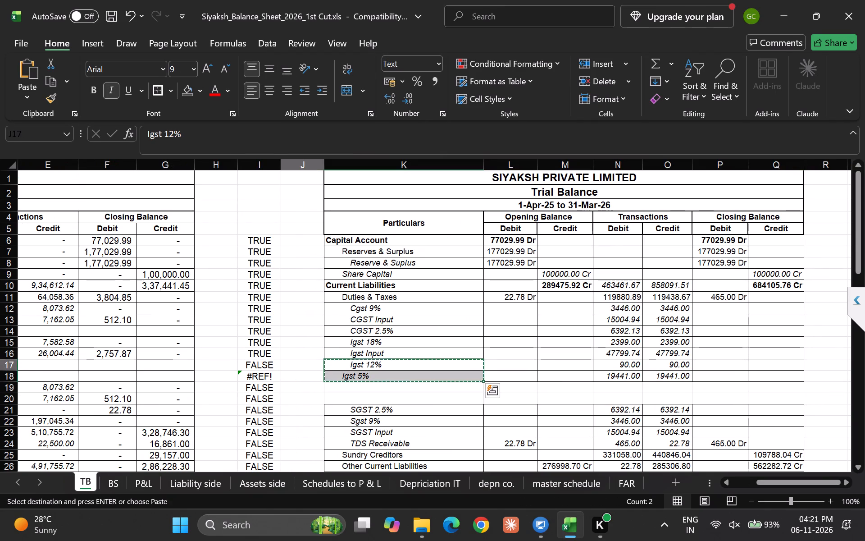
key("Return")
key("Down")
key("Up")
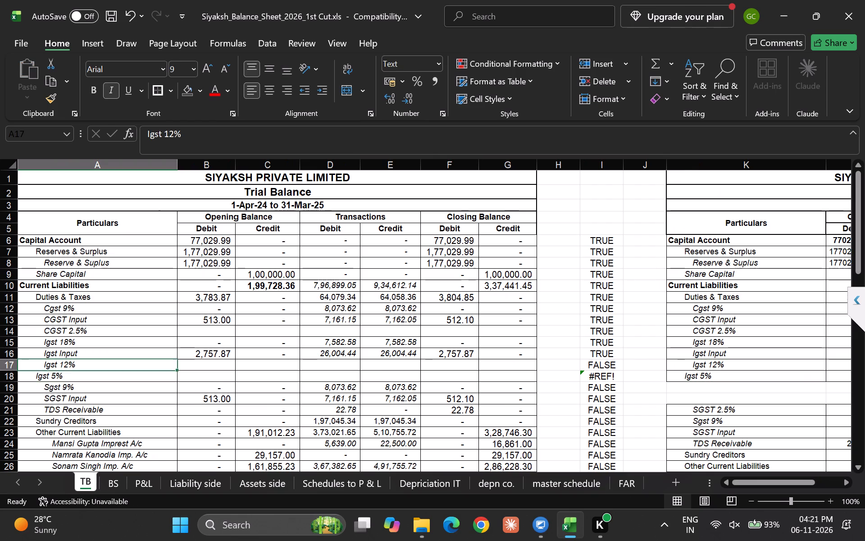
Fill the comparison formula =A15=K15 from I15 down to I19.
key("Right")
key("Right")
key("Right")
key("Right")
key("Right")
key("Right")
key("Right")
key("Up")
key("Up")
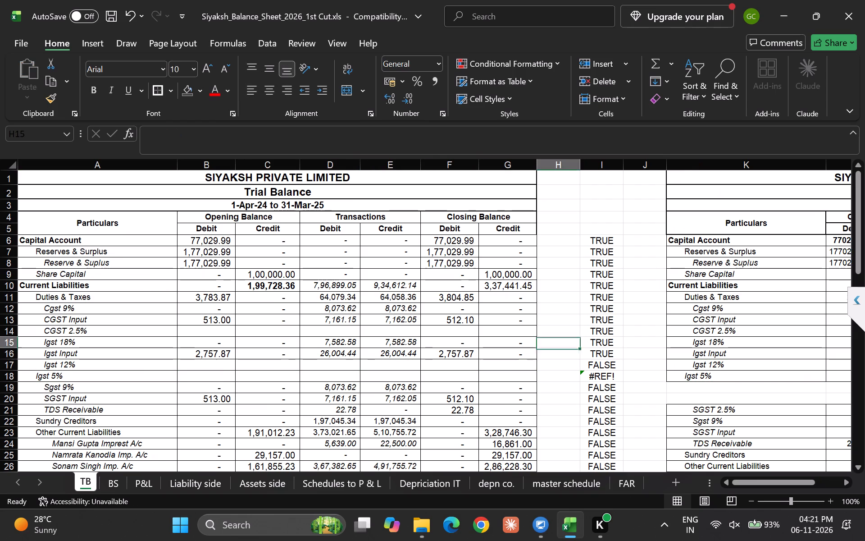
key("Right")
key("shift+Down")
key("shift+Down")
key("shift+Down")
key("shift+Down")
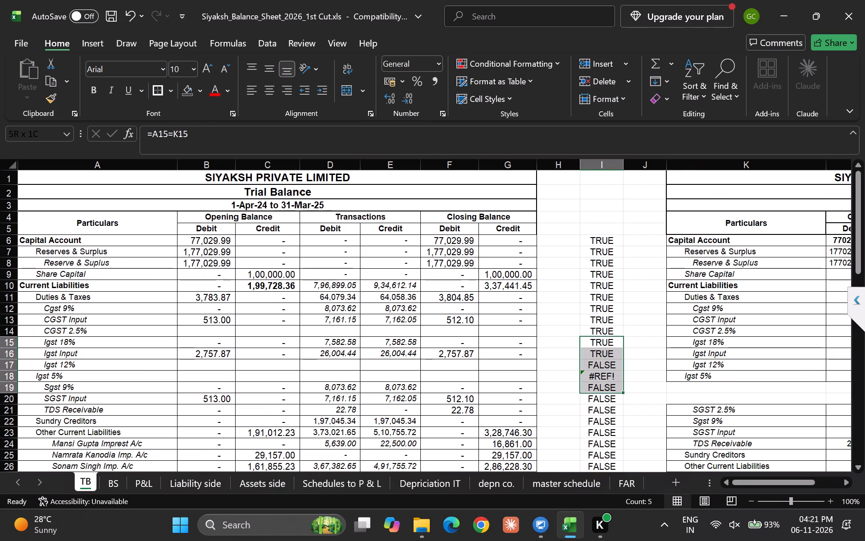
key("ctrl+d")
Examine how the SGST, TDS and creditor entries below Igst 5% line up between the two trial balances.
key("Down")
key("Down")
key("Down")
key("Down")
key("Right")
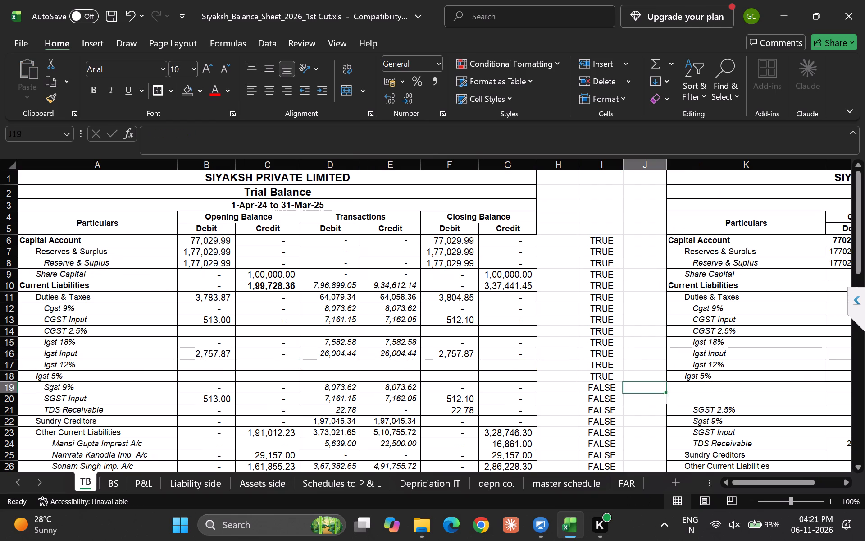
key("Down")
key("Up")
key("Left")
key("shift+space")
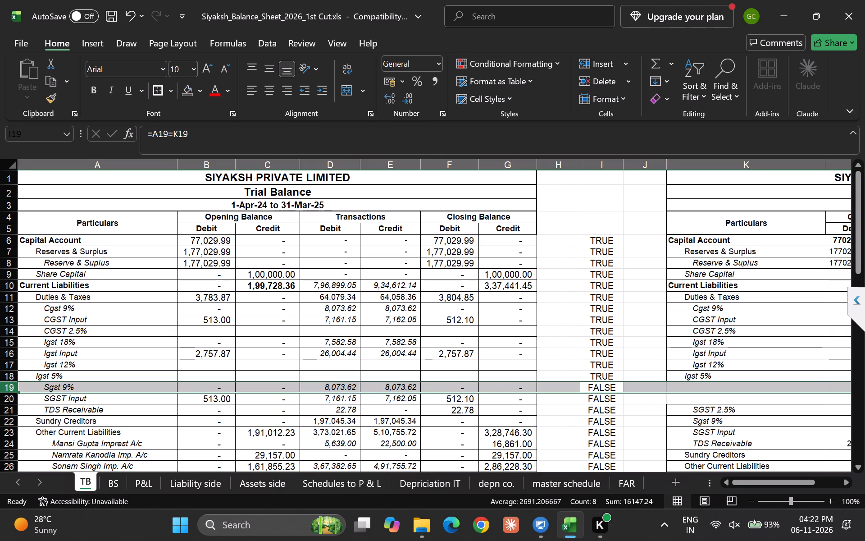
scroll(605, 430, "down", 1)
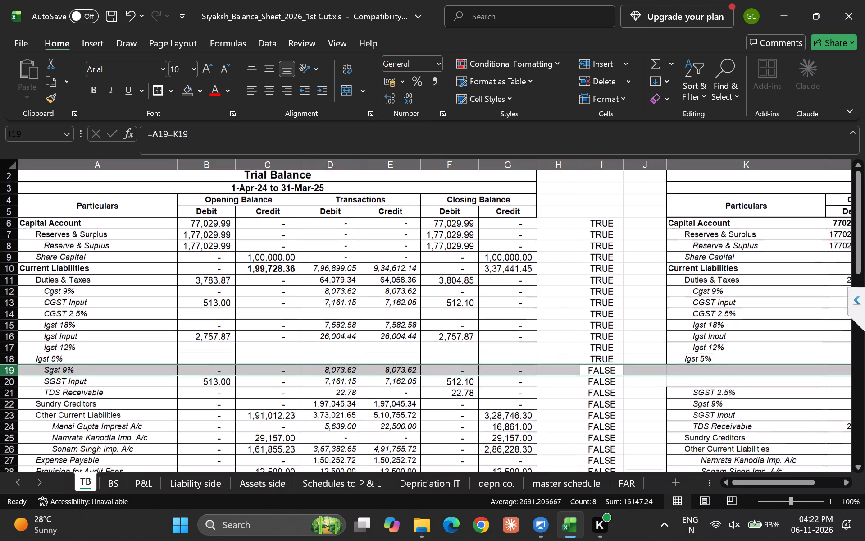
scroll(605, 430, "down", 2)
scroll(678, 406, "left", 1)
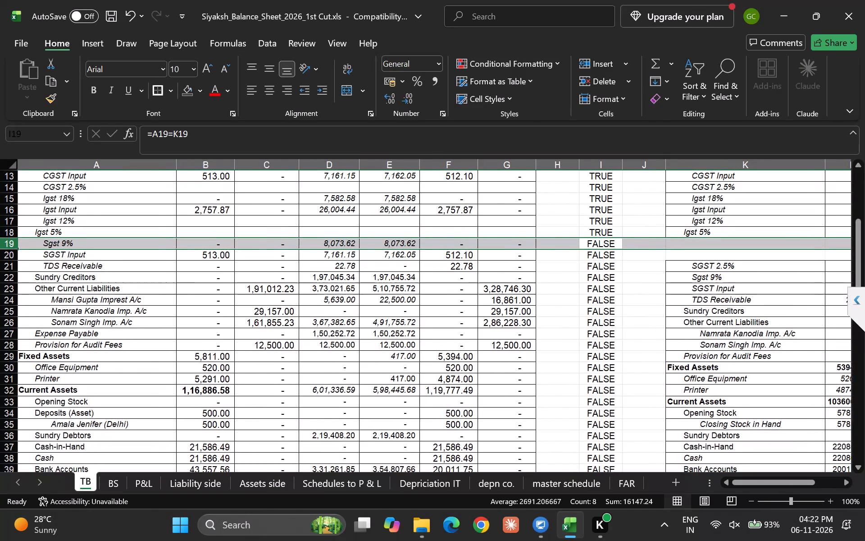
scroll(678, 406, "left", 1)
left_click(715, 270)
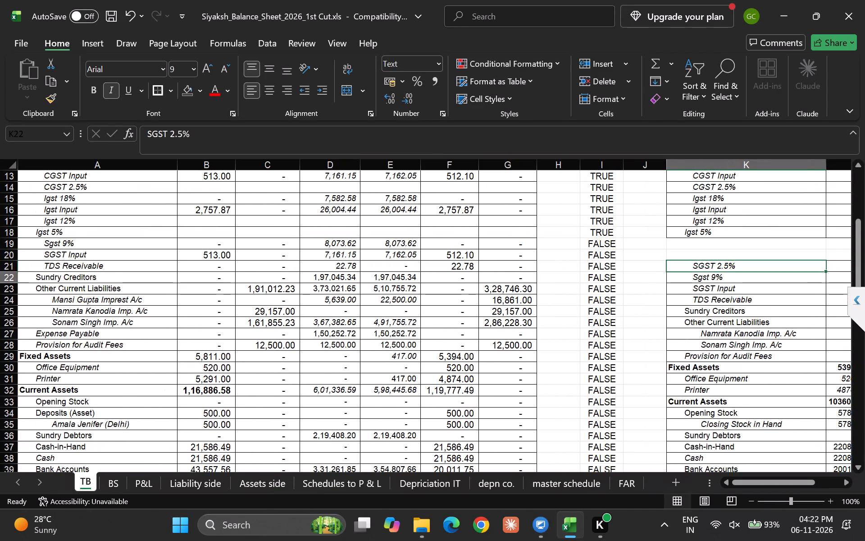
key("Down")
key("Down")
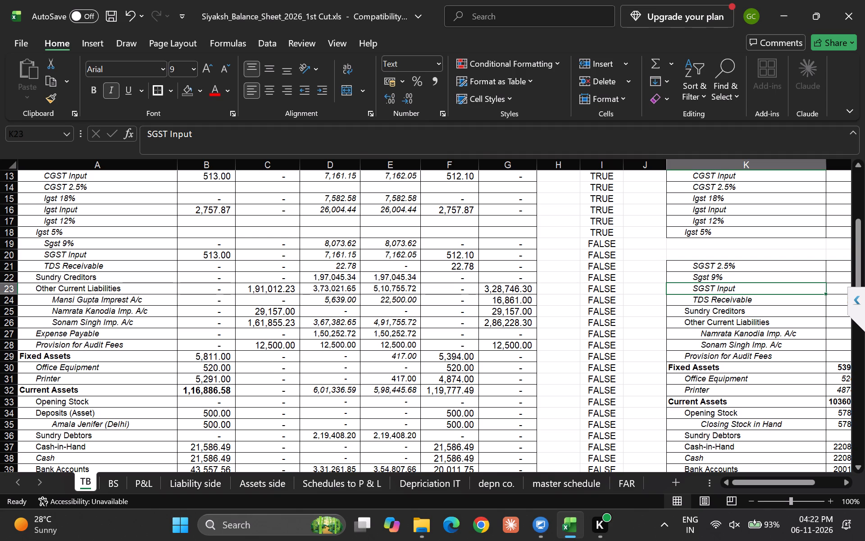
key("Up")
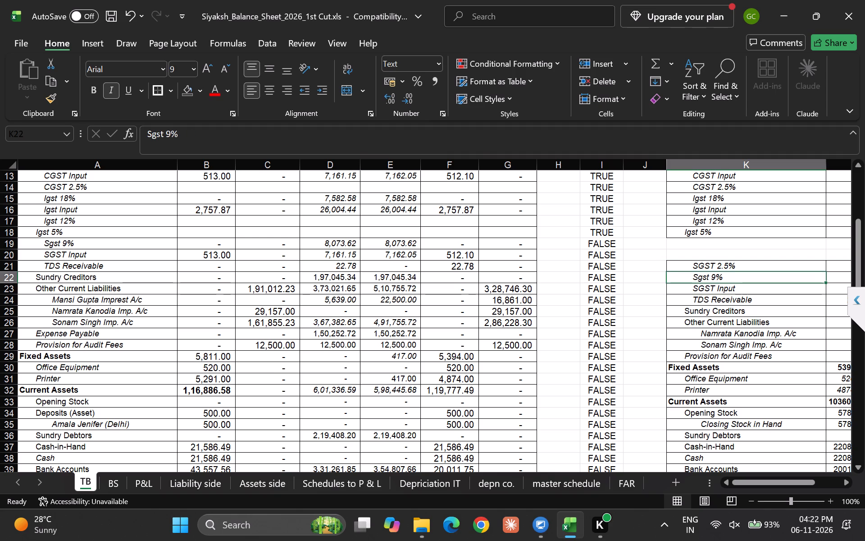
key("Up")
key("Up")
key("Up")
key("Down")
key("Down")
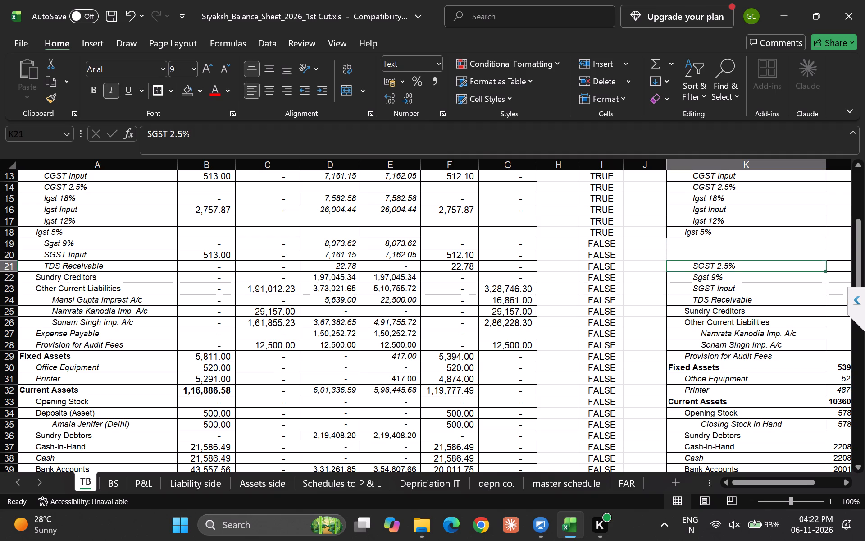
key("Down")
key("shift+Right")
key("shift+Right")
key("shift+Right")
key("shift+Right")
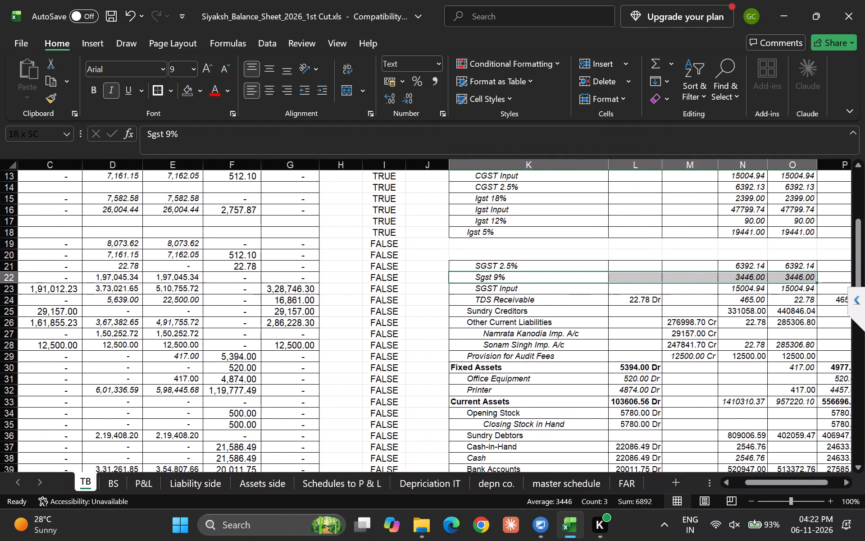
key("Down")
key("Up")
key("Left")
key("Left")
key("Left")
key("Left")
key("Left")
key("Left")
key("Left")
key("Left")
key("Left")
key("Left")
key("Left")
key("Left")
key("Left")
key("Left")
key("Left")
key("Left")
key("Left")
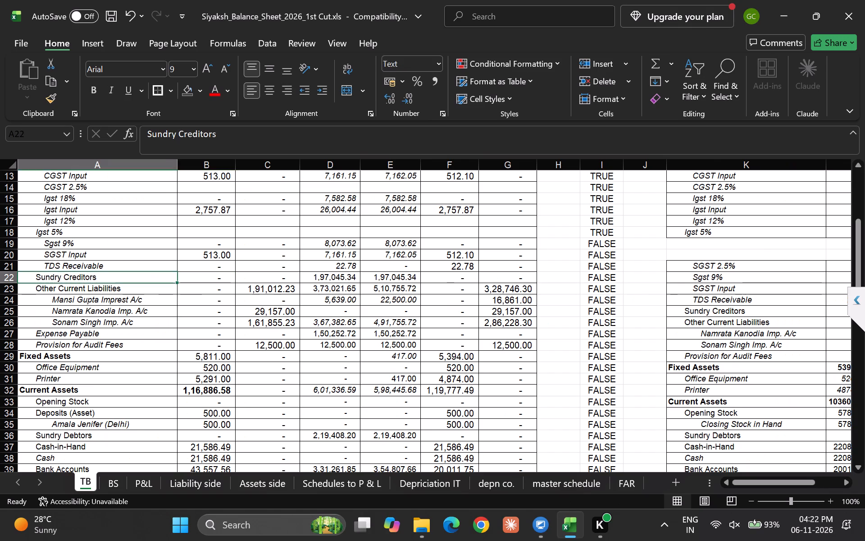
Move the Sgst 9% and SGST Input entries K22:Q23 of the 1-Apr-25 to 31-Mar-26 trial balance into K19:Q20, directly below Igst 5%.
key("Right")
key("Right")
key("Right")
key("Right")
key("Right")
key("Right")
key("Right")
key("Right")
key("Right")
key("Right")
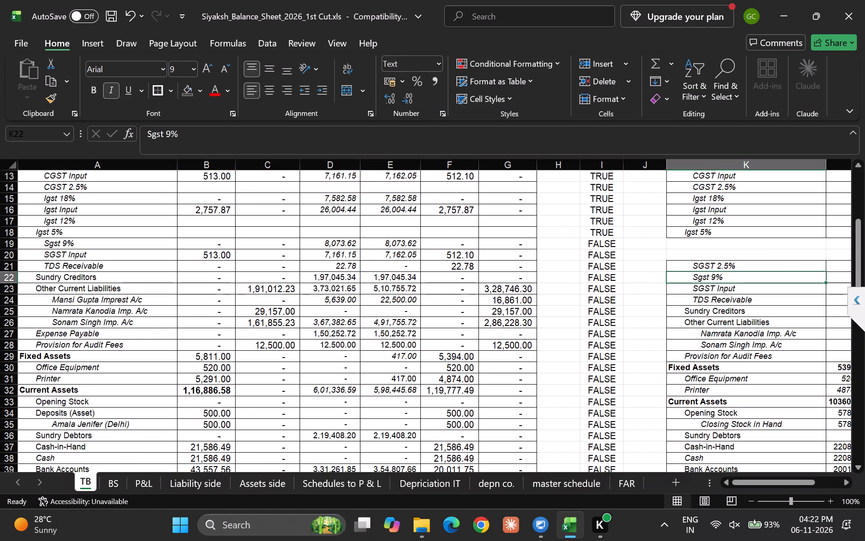
key("shift+Down")
key("shift+Right")
key("shift+Right")
key("shift+Right")
key("shift+Right")
key("shift+Right")
key("shift+Right")
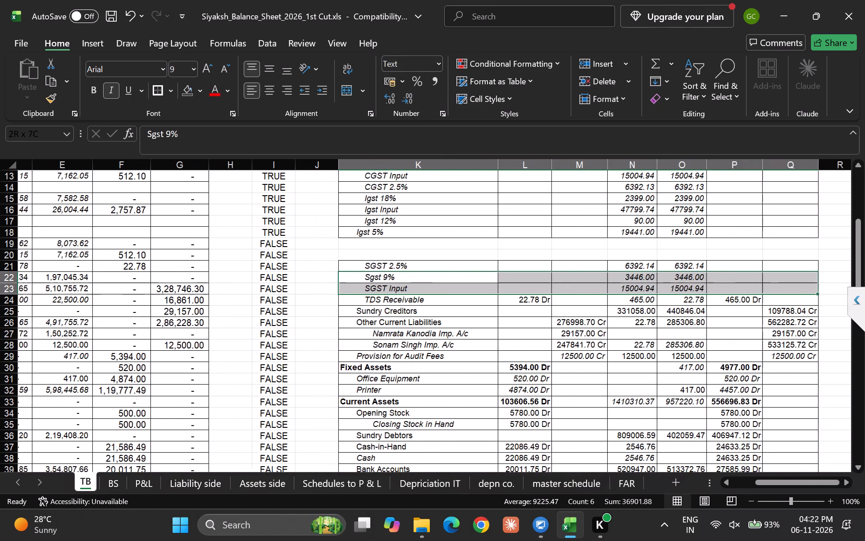
key("shift+Right")
key("shift+Left")
key("ctrl+x")
key("Up")
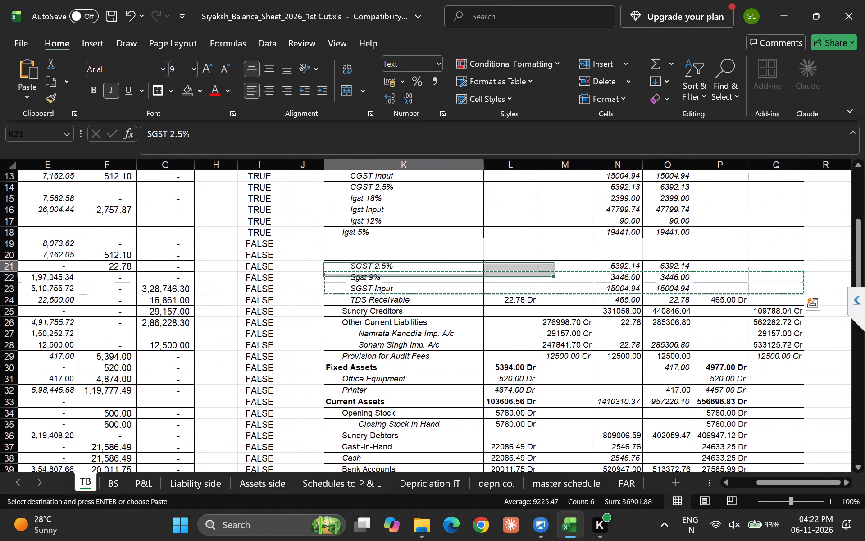
key("Up")
key("Up")
key("Return")
key("Down")
key("Down")
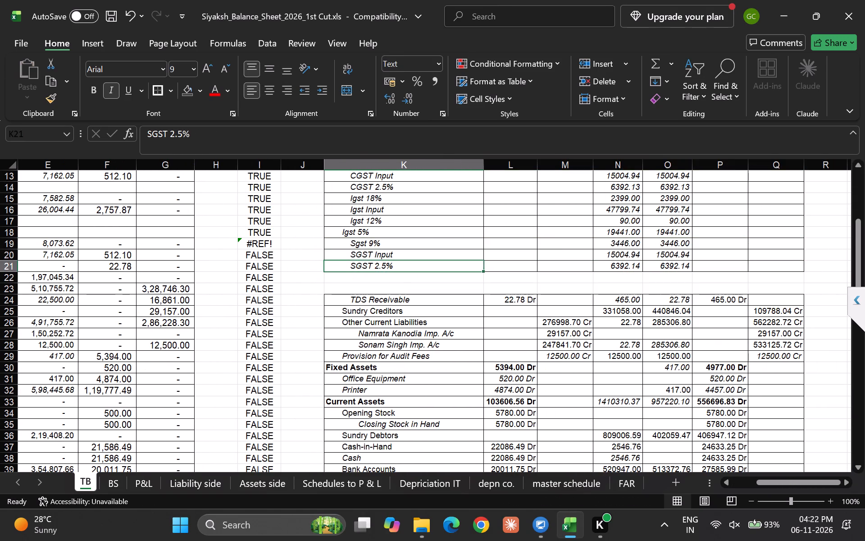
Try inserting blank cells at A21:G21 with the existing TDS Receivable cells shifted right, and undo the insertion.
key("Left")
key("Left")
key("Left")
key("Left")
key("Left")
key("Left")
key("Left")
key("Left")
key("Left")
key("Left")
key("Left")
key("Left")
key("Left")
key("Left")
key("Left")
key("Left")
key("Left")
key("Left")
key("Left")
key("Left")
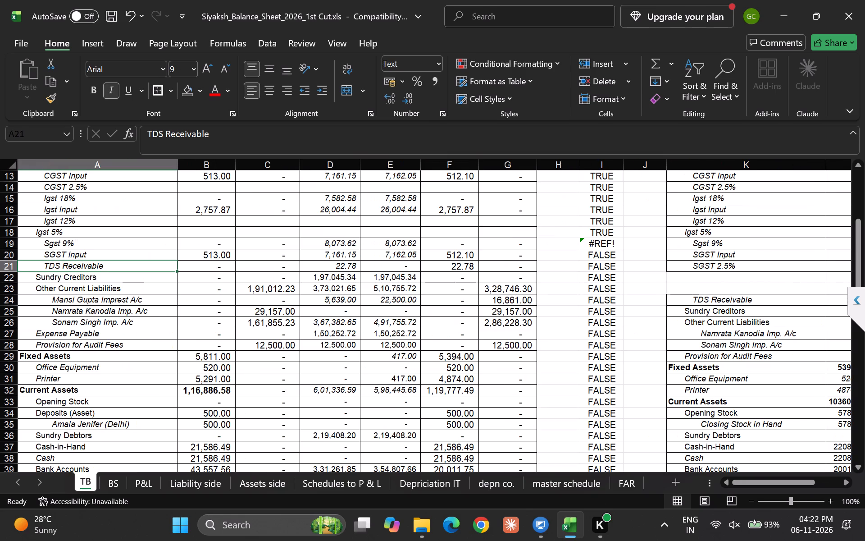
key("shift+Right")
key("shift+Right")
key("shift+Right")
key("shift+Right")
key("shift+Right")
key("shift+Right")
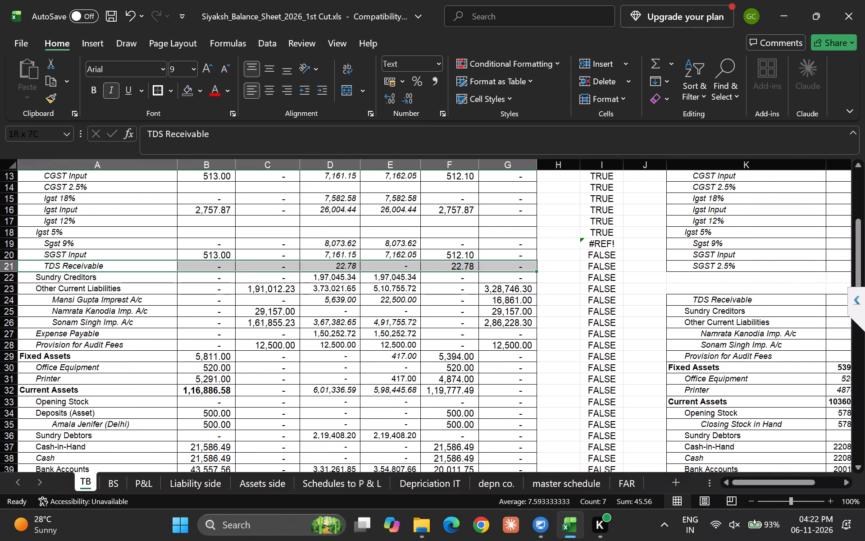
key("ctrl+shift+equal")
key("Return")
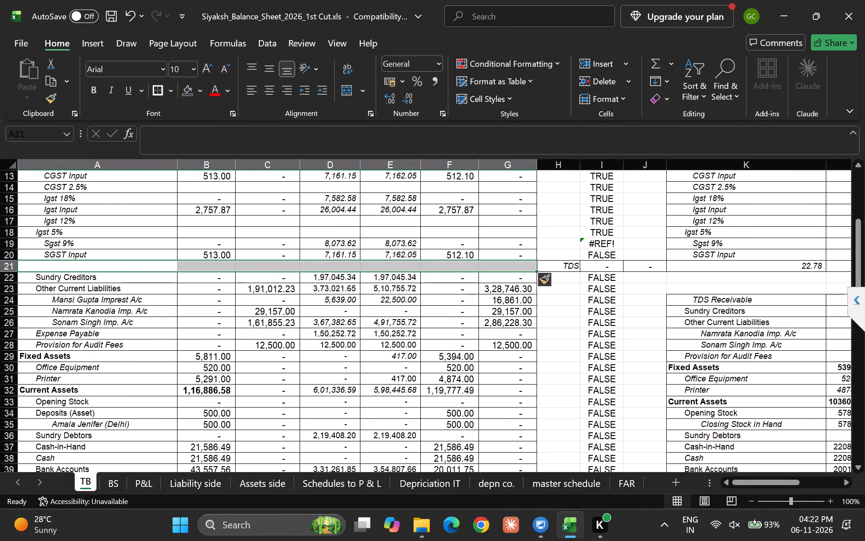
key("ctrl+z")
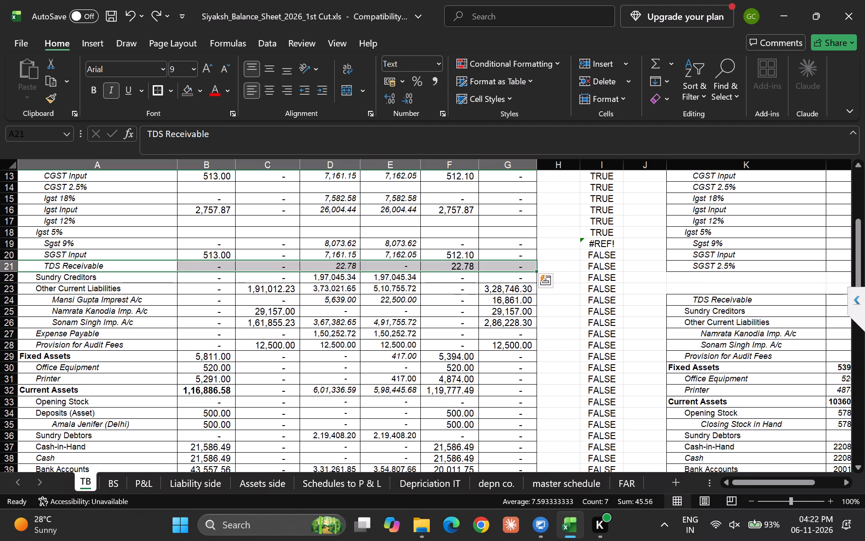
Insert blank cells at A21:G21 above TDS Receivable in the 1-Apr-24 to 31-Mar-25 trial balance, shifting cells down.
key("ctrl+shift+equal")
key("Down")
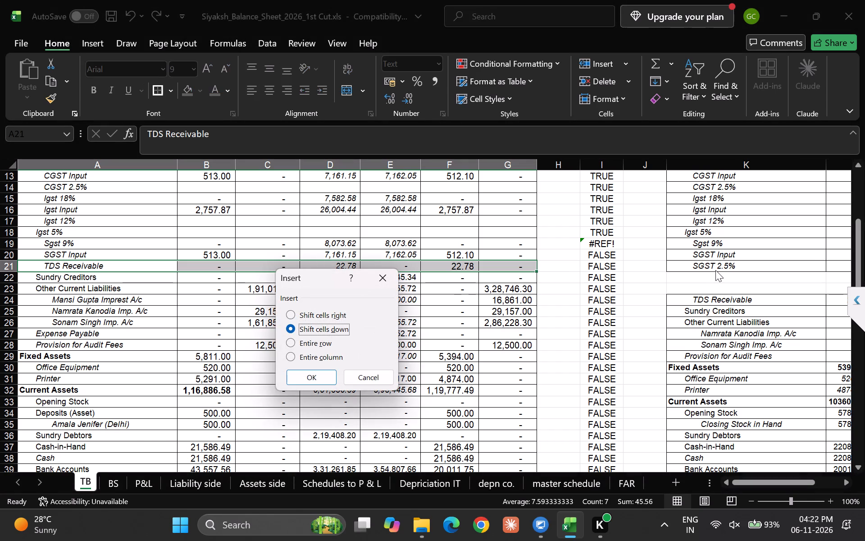
key("Return")
Copy the SGST 2.5% label from K21 into the blank particulars cell A21 of the 1-Apr-24 to 31-Mar-25 trial balance.
key("Down")
key("Right")
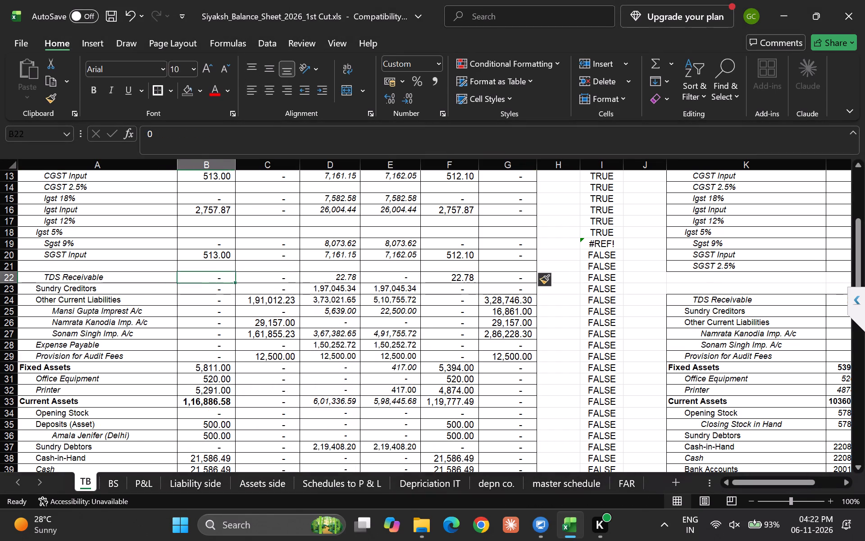
key("Right")
key("Right")
key("Right")
key("Right")
key("Right")
key("Right")
key("Right")
key("Right")
key("Up")
key("Right")
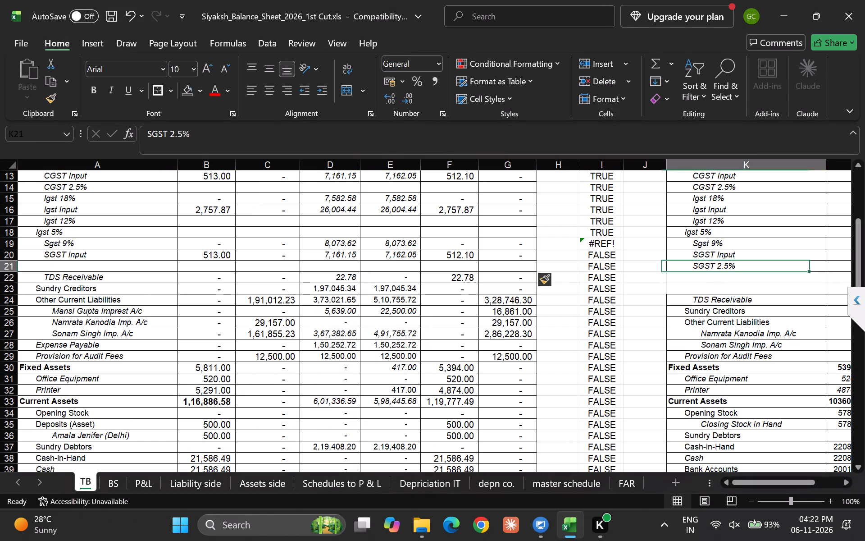
key("ctrl+c")
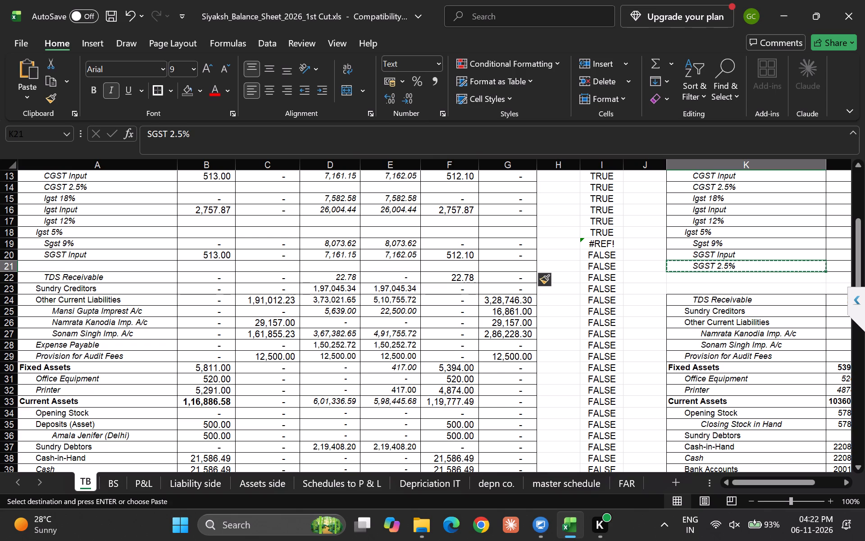
key("Left")
key("Left")
key("Left")
key("Left")
key("Left")
key("ctrl+Left")
key("Return")
key("Down")
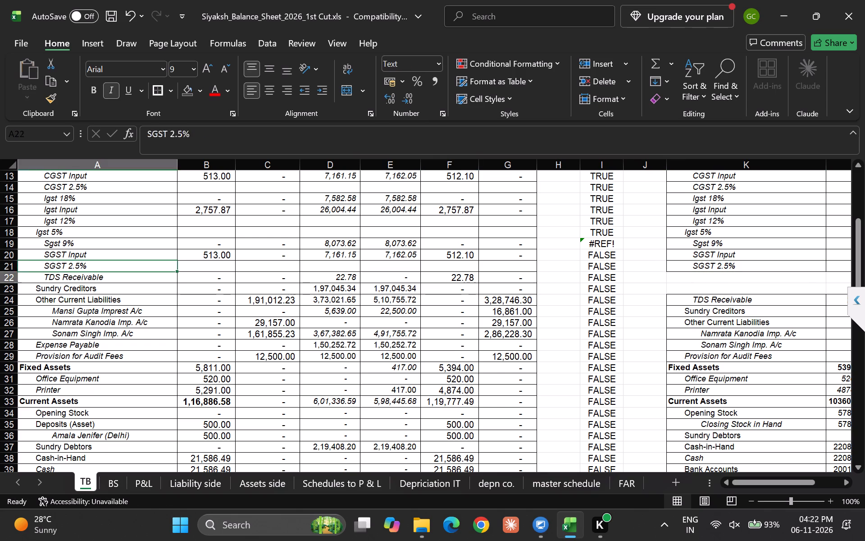
Fill the match formula =A17=K17 from I17 down through I22 in column I.
key("Up")
key("Right")
key("Right")
key("Right")
key("Right")
key("Right")
key("Right")
key("Right")
key("Right")
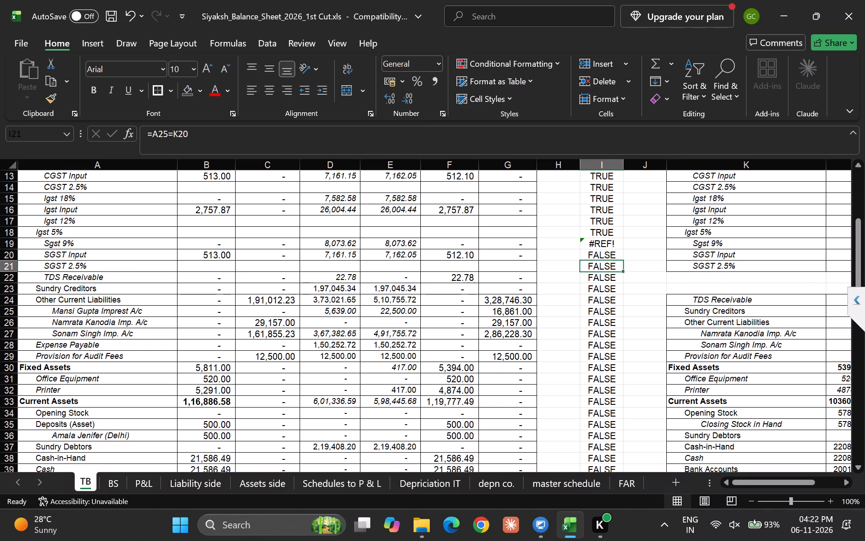
key("Up")
key("Up")
key("Up")
key("Up")
key("shift+Down")
key("shift+Down")
key("shift+Down")
key("shift+Down")
key("shift+Down")
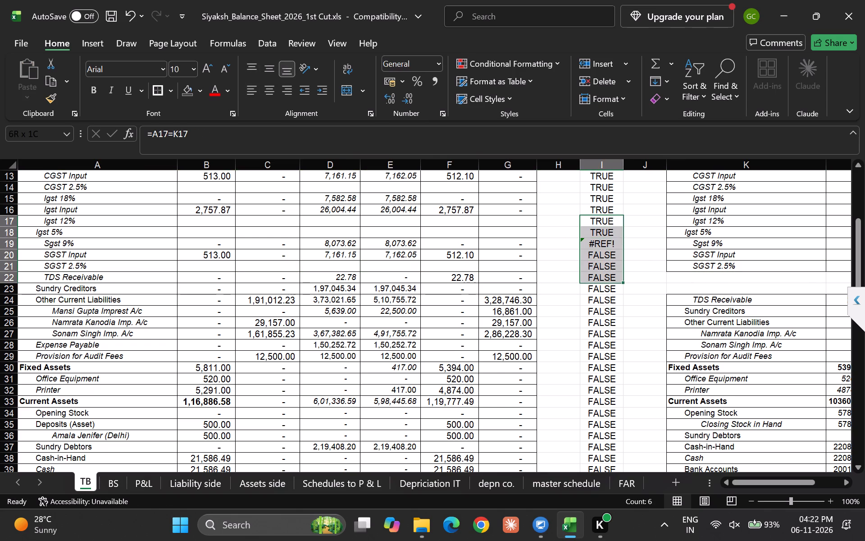
key("ctrl+d")
key("Down")
key("Down")
key("Down")
key("Down")
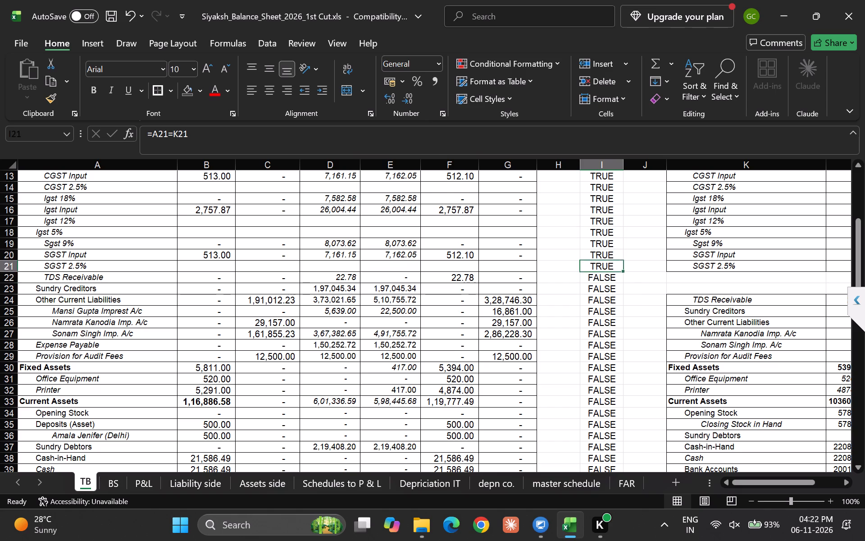
Compare the particulars in rows 22 to 27 of the 1-Apr-24 to 31-Mar-25 trial balance with the 2025-26 list in column K.
key("Down")
key("Left")
key("Left")
key("Left")
key("Left")
key("Left")
key("Left")
key("Left")
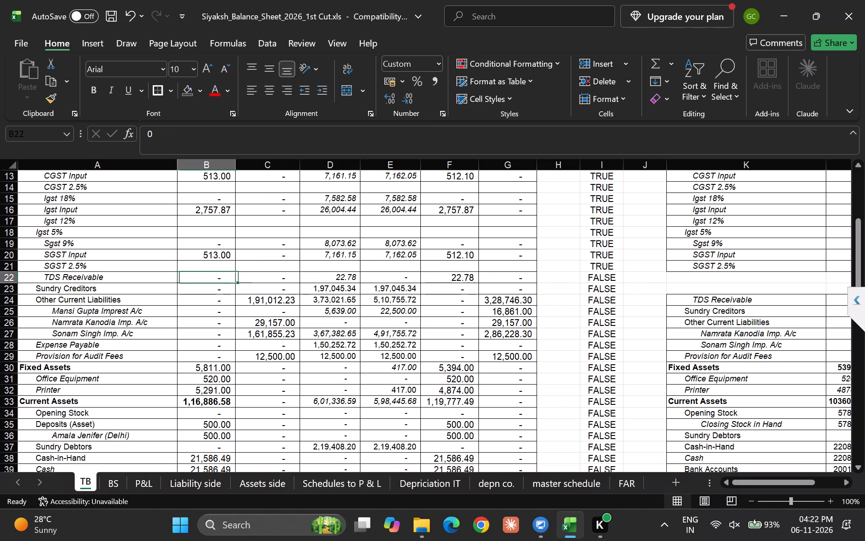
key("Left")
key("Left")
key("Down")
key("Down")
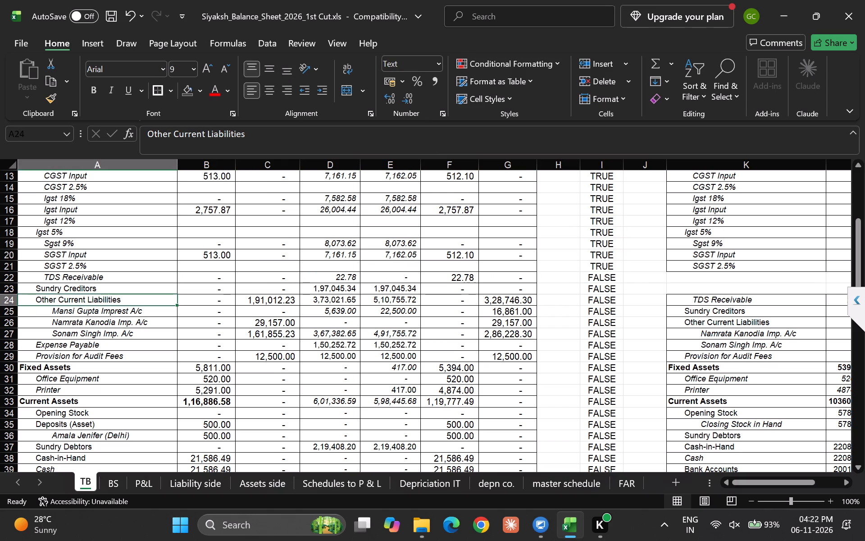
key("Down")
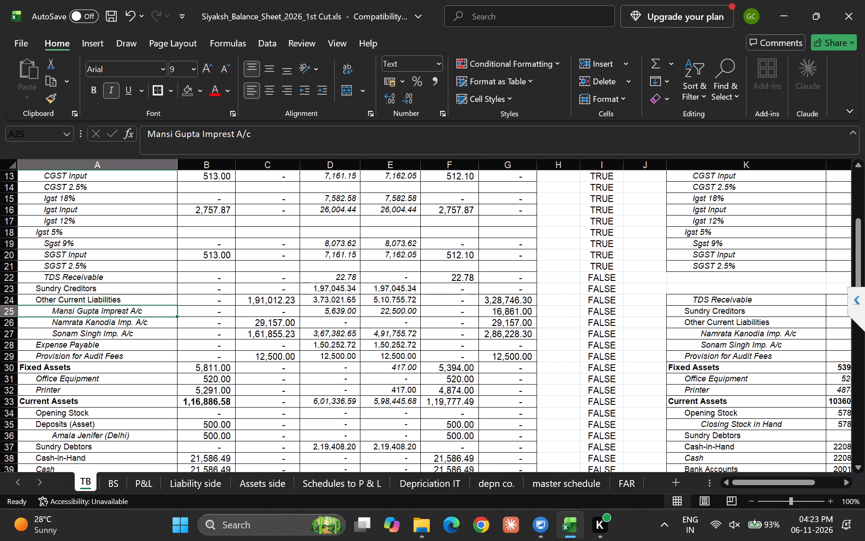
key("Down")
key("Up")
key("Down")
key("Up")
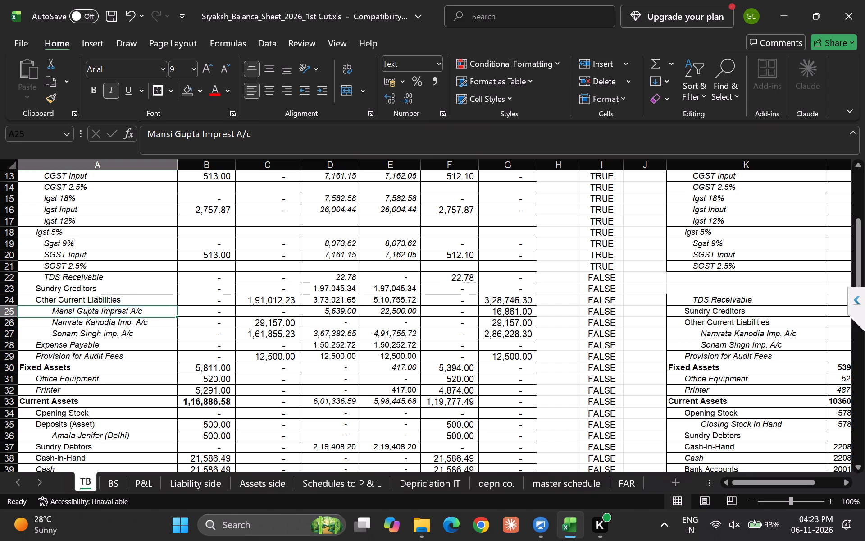
key("Down")
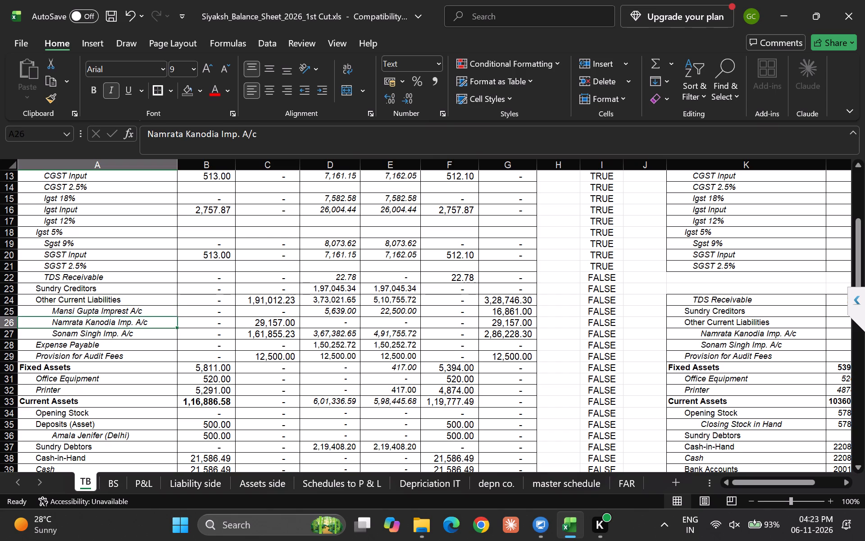
key("Down")
key("Up")
Move the TDS Receivable, Sundry Creditors and Other Current Liabilities entries K24:Q26 up to K22:Q24, directly below SGST 2.5%.
key("Right")
key("Right")
key("Right")
key("Right")
key("Right")
key("Right")
key("Right")
key("Right")
key("Right")
key("Right")
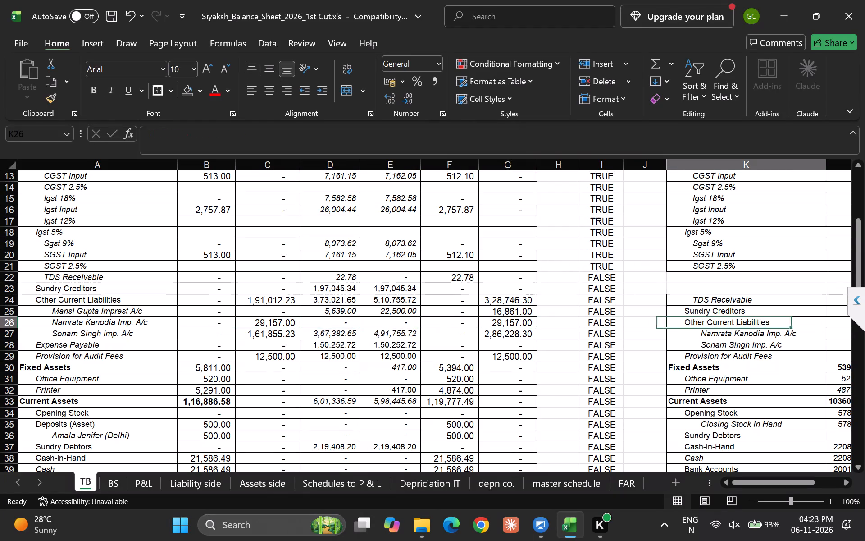
key("shift+Right")
key("shift+Right")
key("shift+Right")
key("shift+Right")
key("shift+Right")
key("shift+Right")
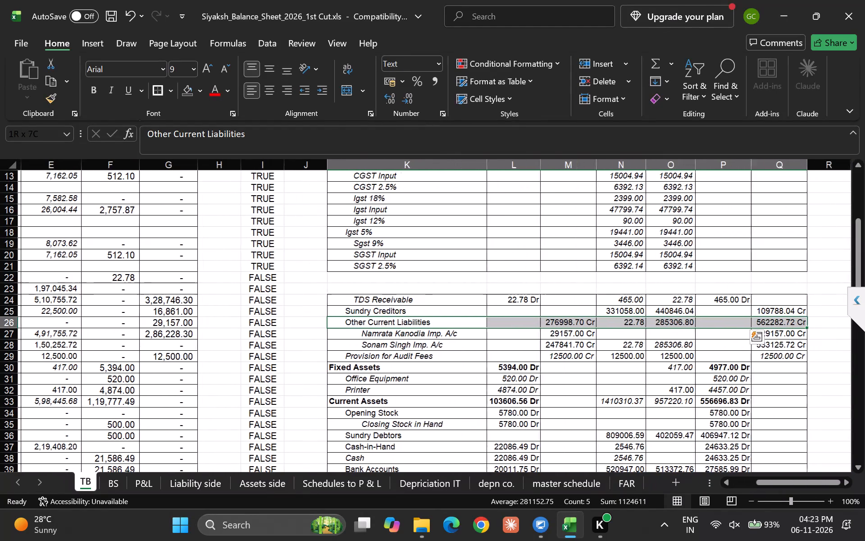
key("shift+Up")
key("shift+Up")
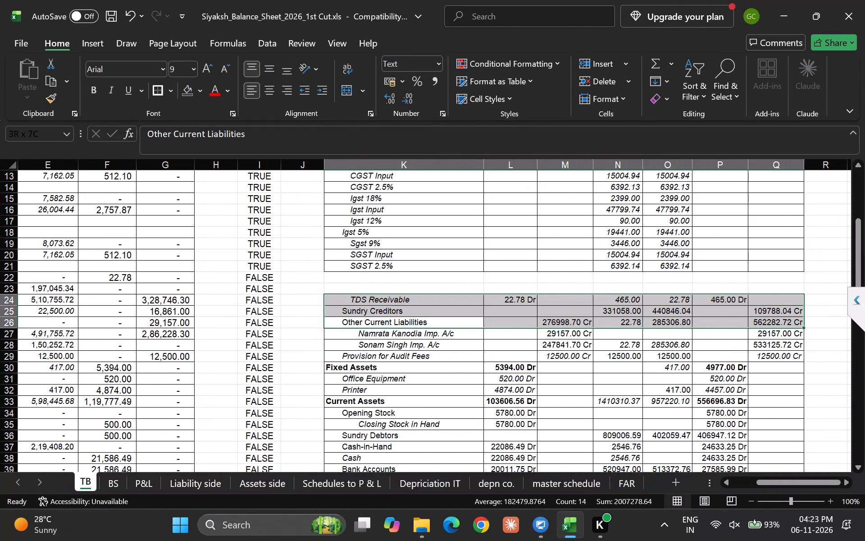
key("ctrl+x")
key("Up")
key("Up")
key("Up")
key("Up")
key("Return")
key("Down")
key("Down")
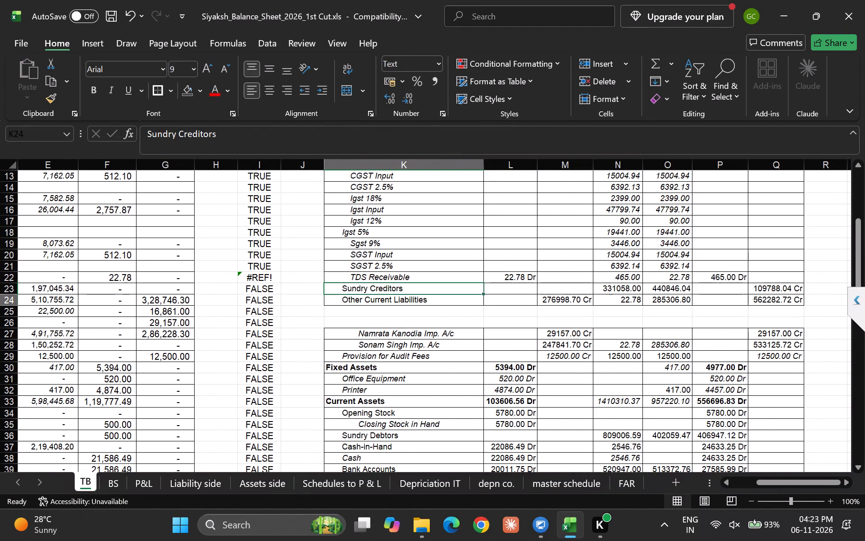
Copy the imprest account label from A25 into the blank particulars cell K26 of the 1-Apr-25 to 31-Mar-26 trial balance.
key("Down")
key("Down")
key("Down")
key("Up")
key("Left")
key("Left")
key("Left")
key("Up")
key("Left")
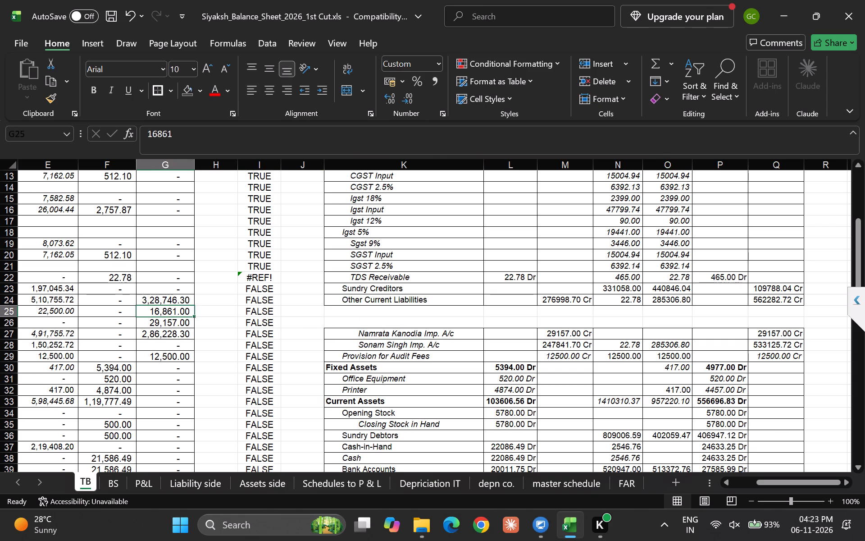
key("Left")
key("Left")
key("Left")
key("Left")
key("Left")
key("Left")
key("Left")
key("Left")
key("Left")
key("Left")
key("Left")
key("Left")
key("Left")
key("Left")
key("Left")
key("Up")
key("Down")
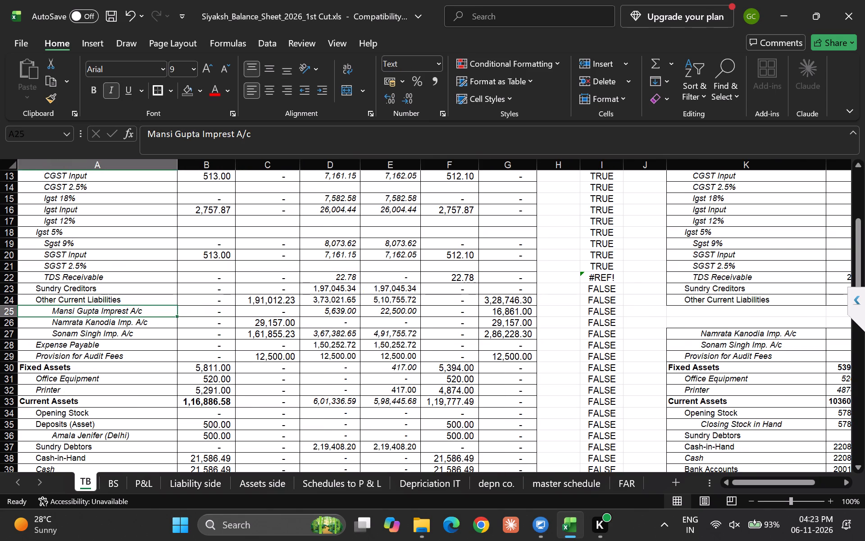
key("ctrl+c")
key("Right")
key("Right")
key("Right")
key("Right")
key("Right")
key("Right")
key("Down")
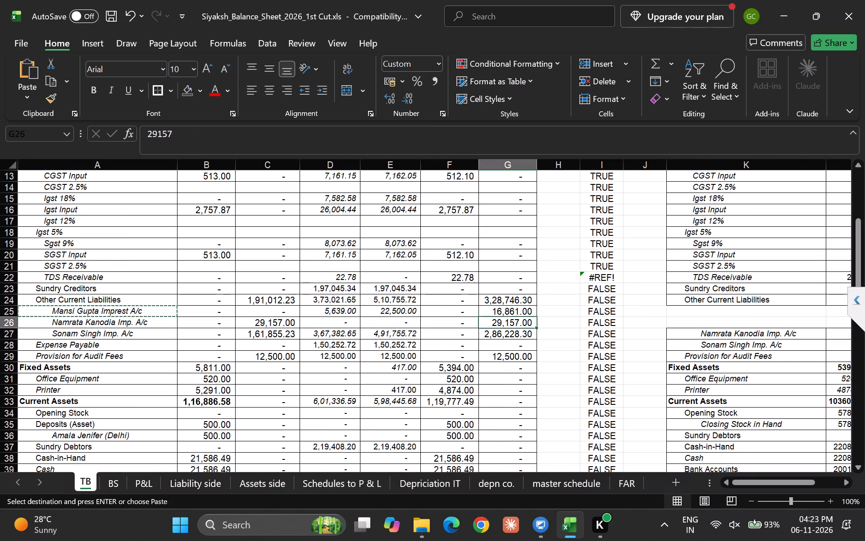
key("Right")
key("Right")
key("Right")
key("Right")
key("Return")
key("Down")
key("Up")
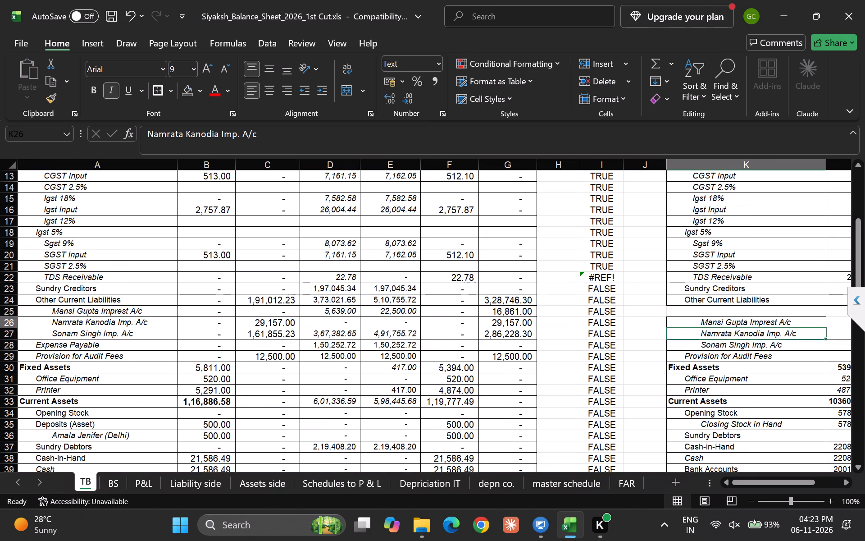
key("Up")
key("Down")
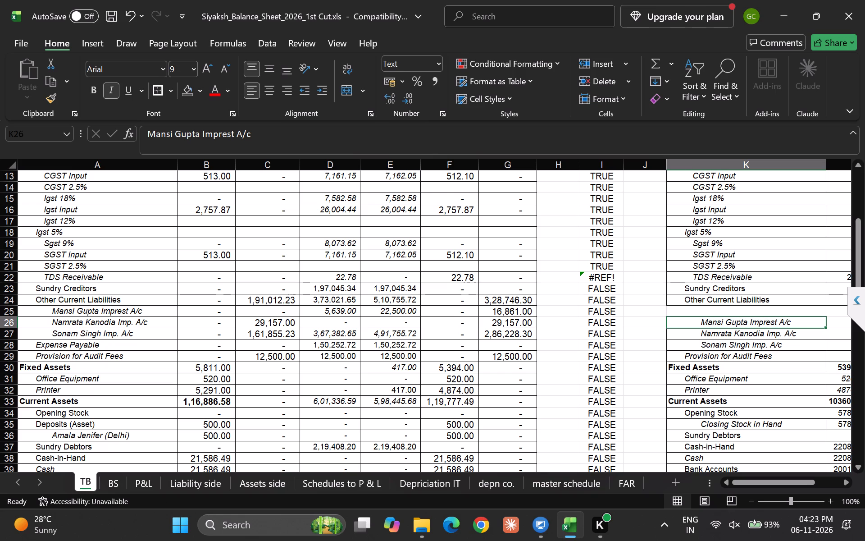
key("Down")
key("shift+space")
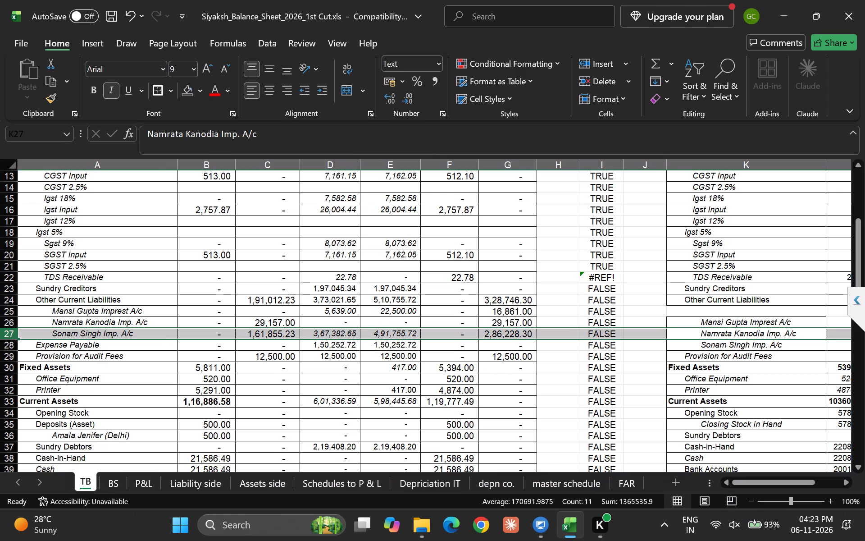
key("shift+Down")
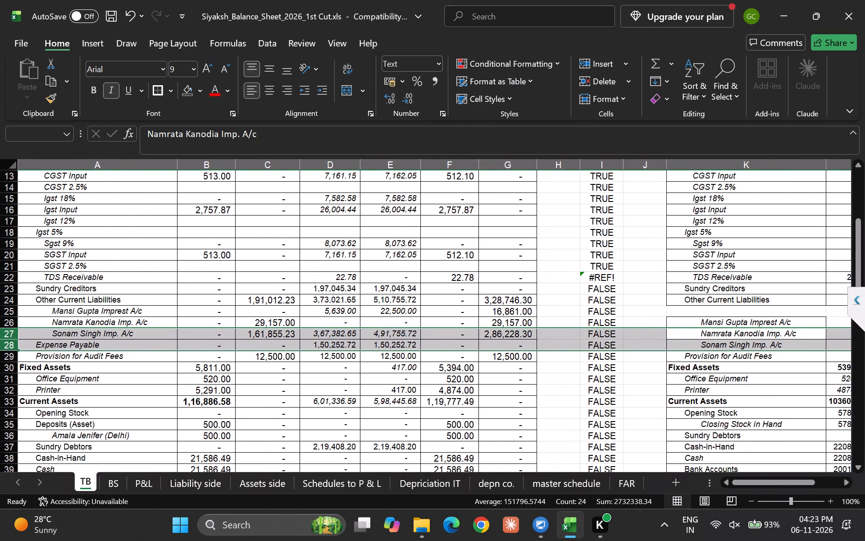
Move the three imprest account entries K26:Q28 up to K25:Q27, directly below Other Current Liabilities.
left_click(706, 348)
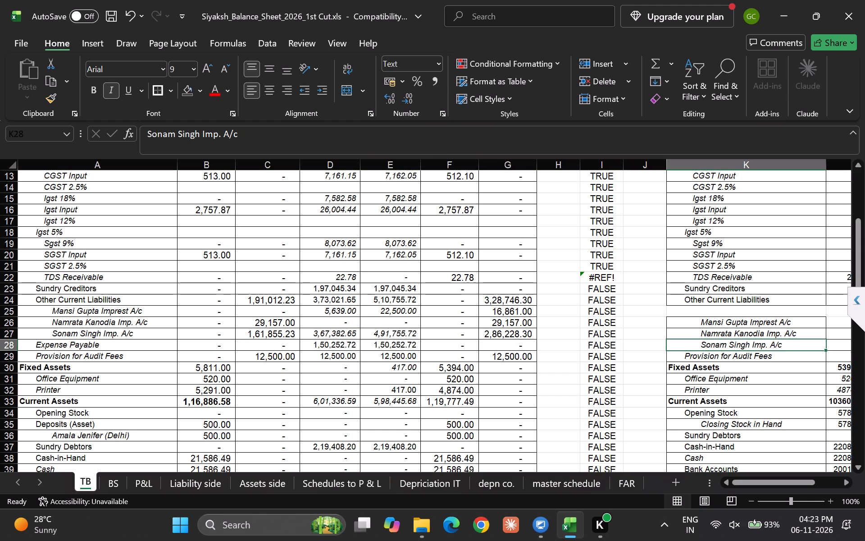
key("shift+Up")
key("shift+Up")
key("shift+Right")
key("shift+Right")
key("shift+Right")
key("shift+Right")
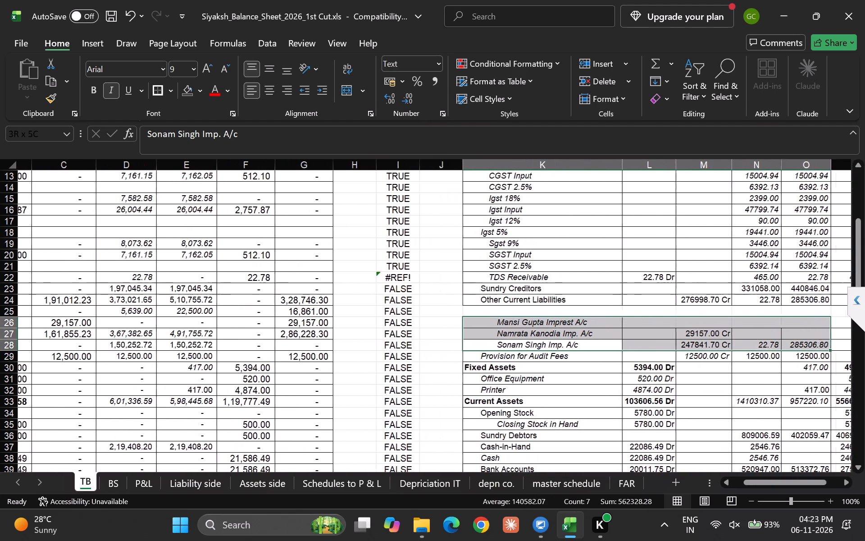
key("shift+Right")
key("shift+Right")
key("shift+Right")
key("shift+Left")
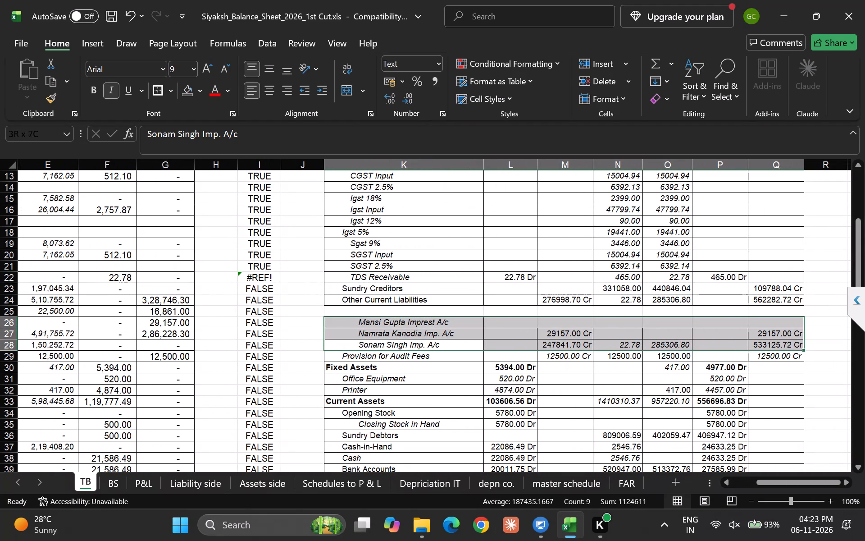
key("ctrl+shift+super+x")
key("ctrl+x")
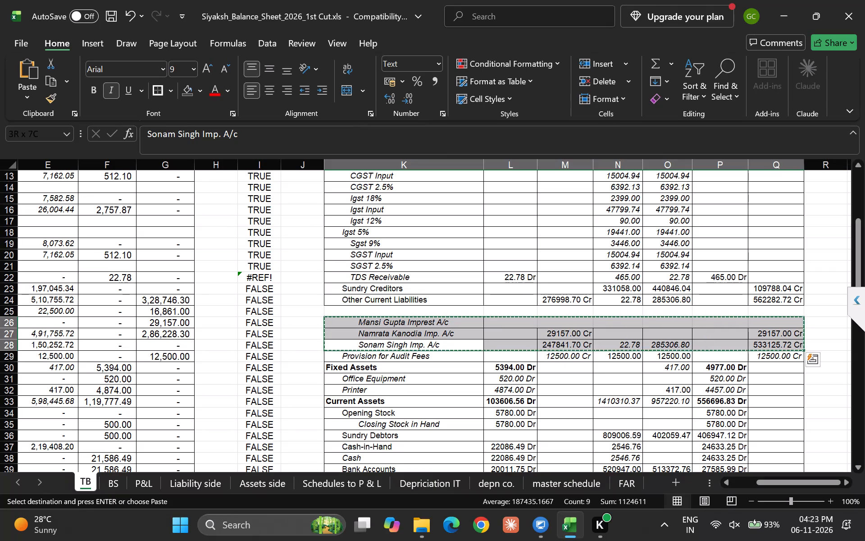
key("Up")
key("Up")
key("Up")
key("Return")
key("Down")
key("Down")
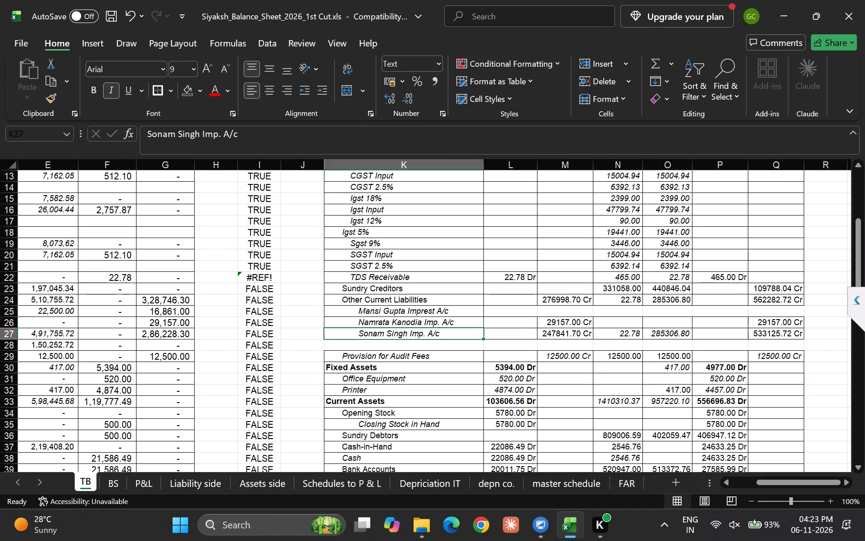
Copy the Expense Payable label from A28 into the blank particulars cell K28 of the 2025-26 trial balance.
key("Down")
key("Left")
key("Left")
key("Left")
key("Left")
key("Left")
key("Left")
key("Left")
key("Left")
key("Left")
key("Left")
key("Left")
key("Left")
key("Left")
key("Left")
key("Left")
key("Left")
key("Left")
key("Left")
key("Left")
key("Left")
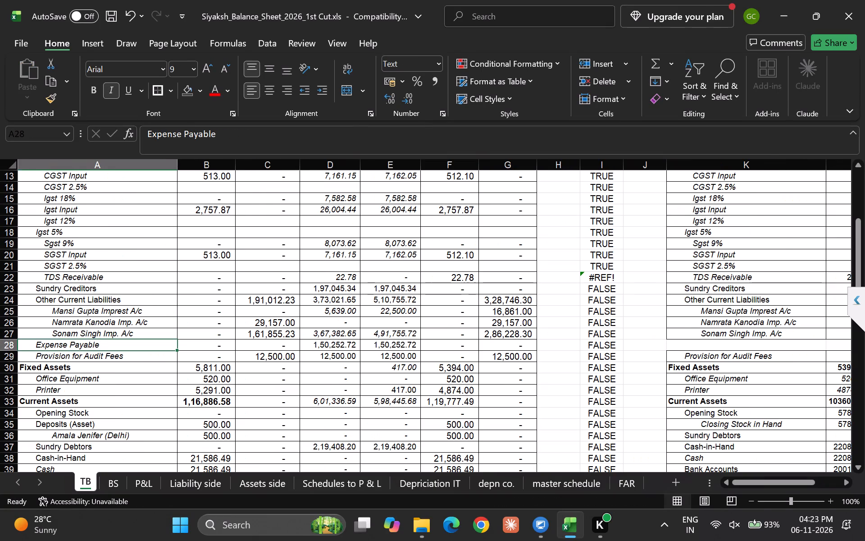
key("ctrl+c")
key("Right")
key("Right")
key("Right")
key("Right")
key("Right")
key("Right")
key("Right")
key("Right")
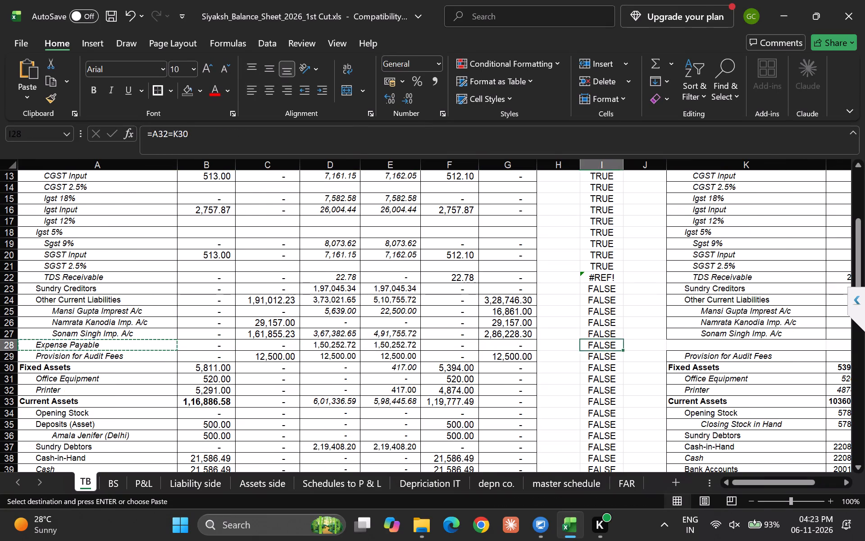
key("Right")
key("Right")
key("Return")
Compare the particulars in rows 29 to 34, from Provision for Audit Fees to Opening Stock, across both trial balances.
key("Down")
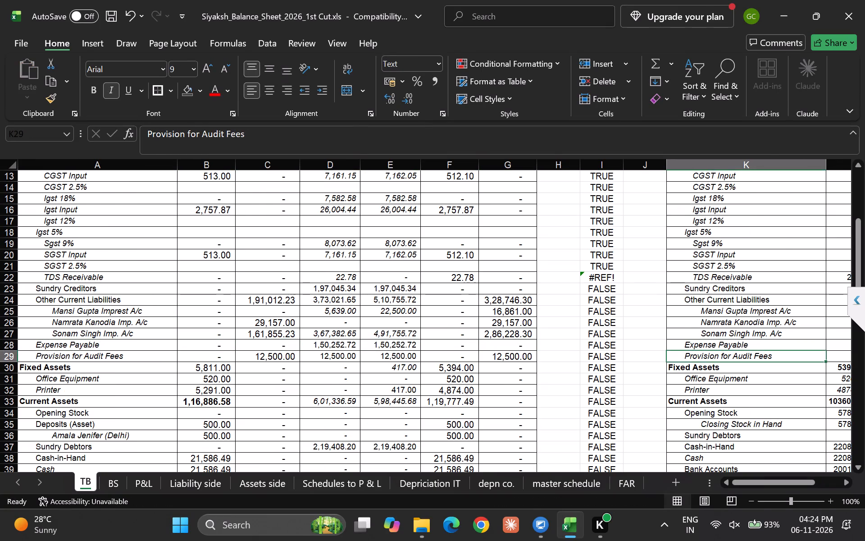
key("shift+space")
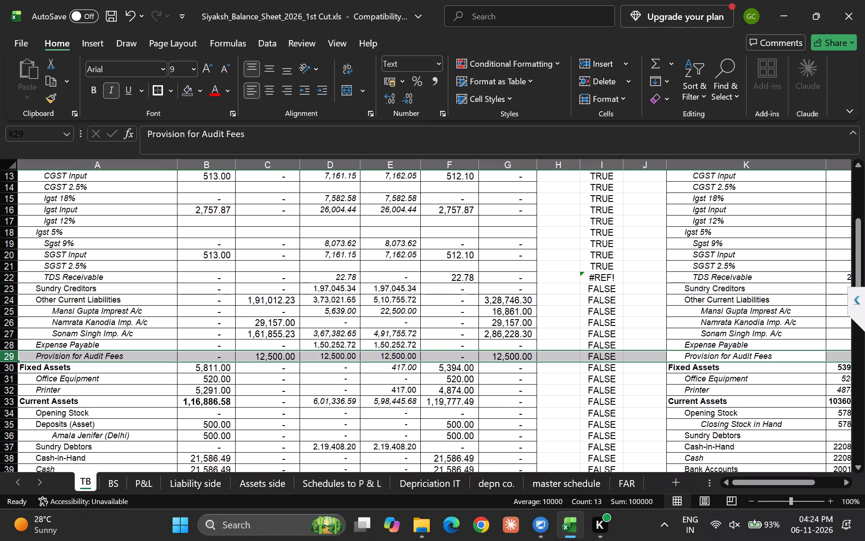
key("shift+Down")
key("shift+Down")
key("shift+Down")
key("shift+Down")
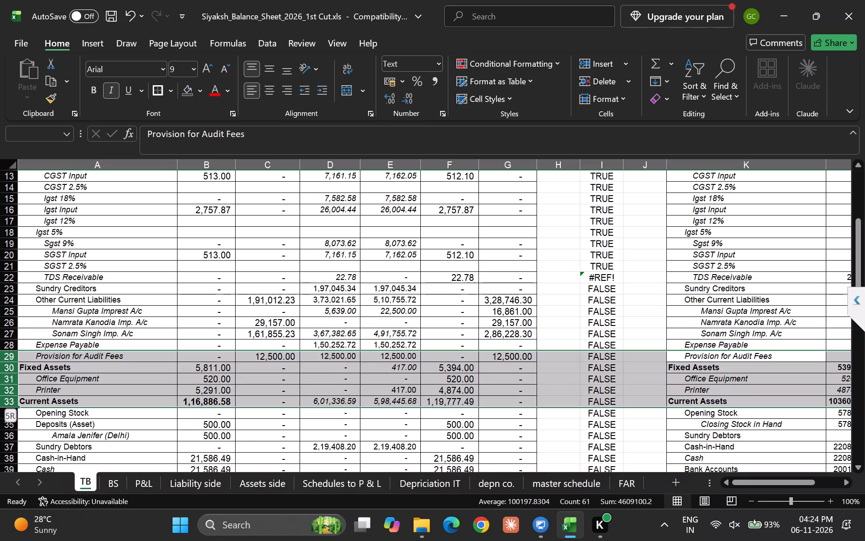
key("shift+Down")
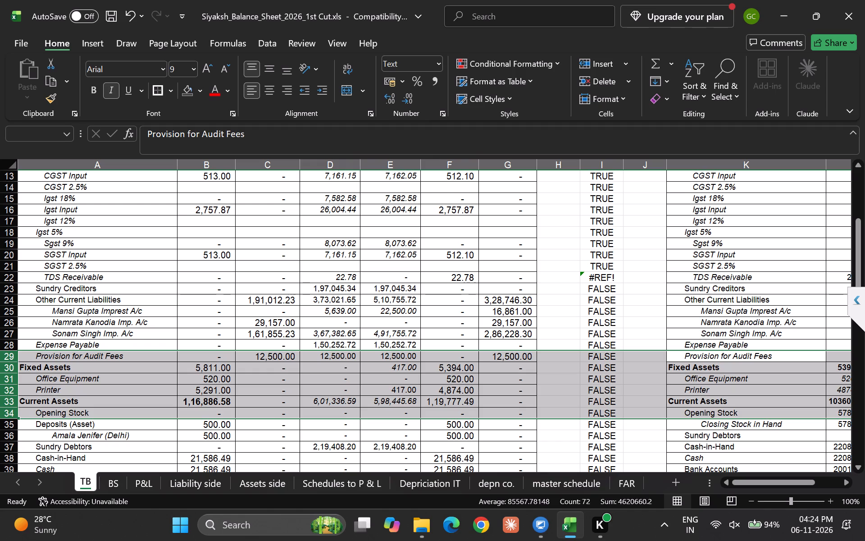
Fill the match-check formula in I21 down column I through I34.
left_click(603, 413)
key("shift+Up")
key("shift+Up")
key("shift+Up")
key("shift+Up")
key("shift+Up")
key("shift+Up")
key("shift+Up")
key("shift+Up")
key("shift+Up")
key("shift+Up")
key("shift+Up")
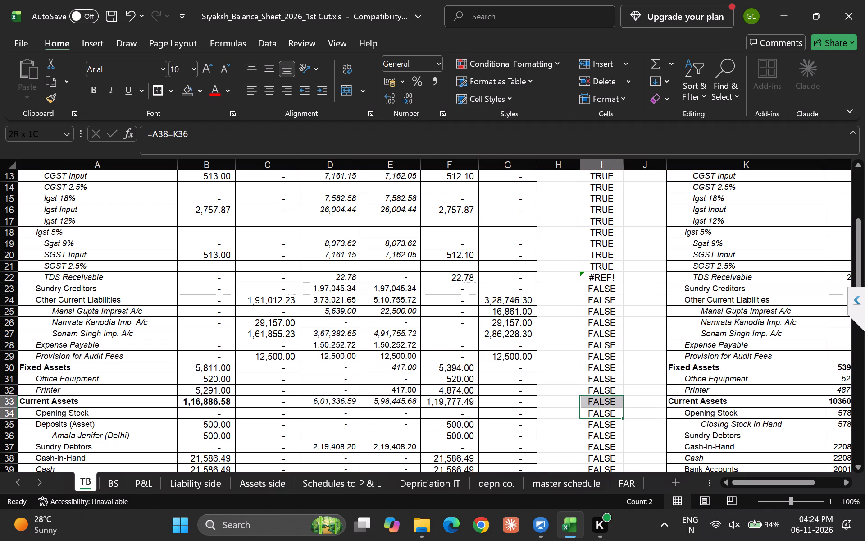
key("shift+Up")
key("shift+Up")
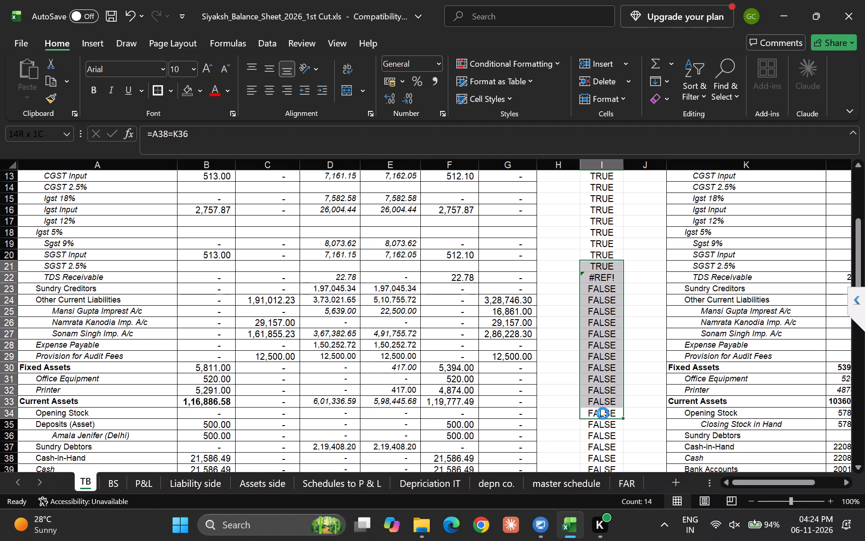
key("ctrl+d")
Clear the Closing Stock in Hand entry K35:P35 from the 2025-26 trial balance.
scroll(607, 428, "down", 1)
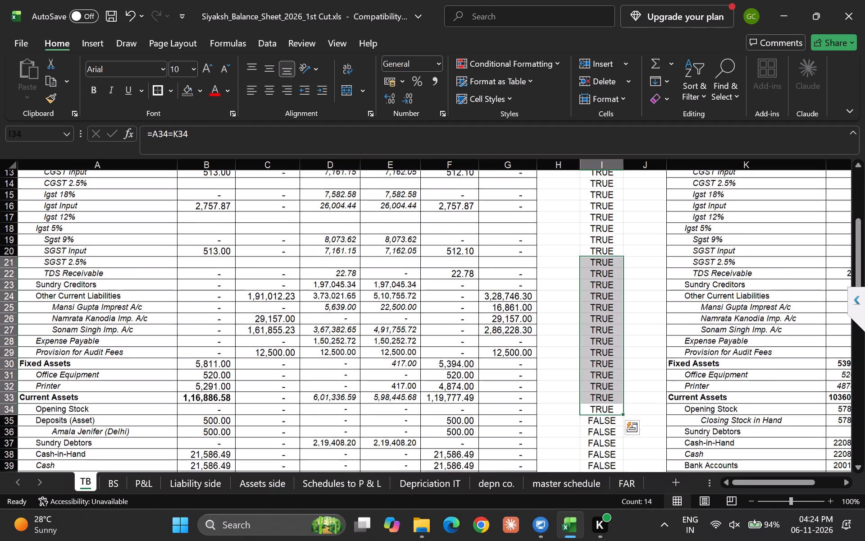
scroll(607, 428, "down", 3)
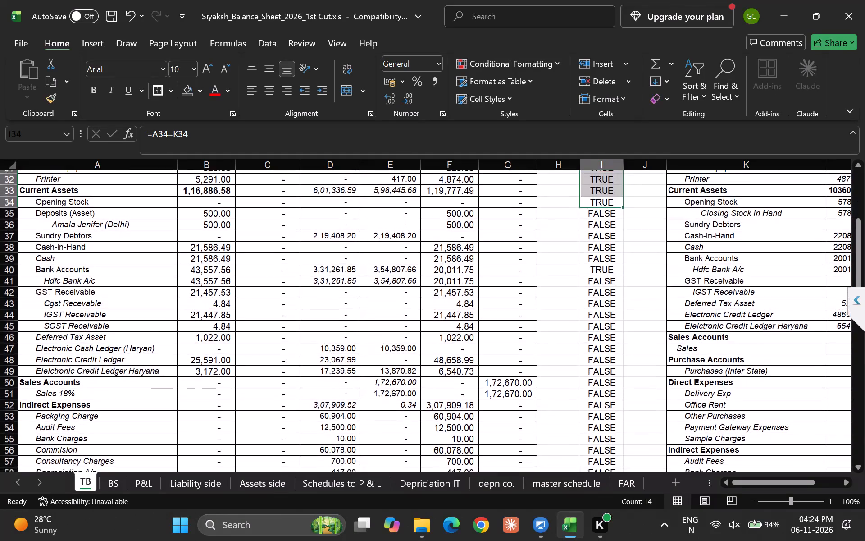
scroll(607, 428, "down", 1)
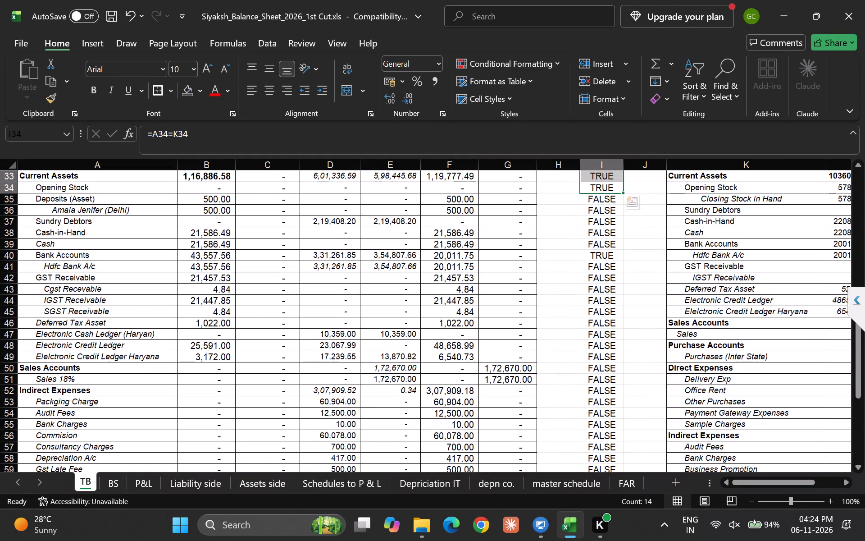
left_click(710, 198)
key("shift+Right")
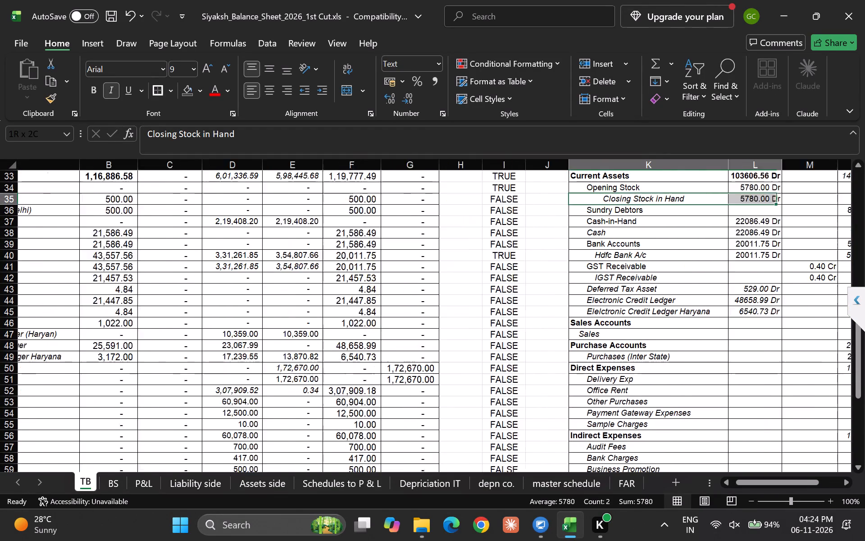
key("shift+Right")
key("shift+Right")
key("shift+Right")
key("shift+Right")
key("shift+Right")
key("shift+Left")
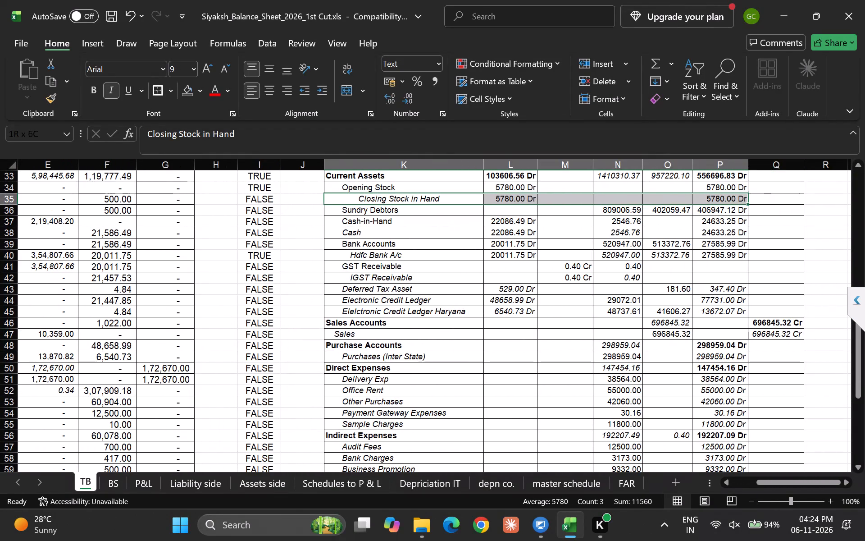
key("Delete")
Compare the cleared row 35 and the Sundry Debtors entry in row 36 with the 2024-25 particulars alongside.
key("Down")
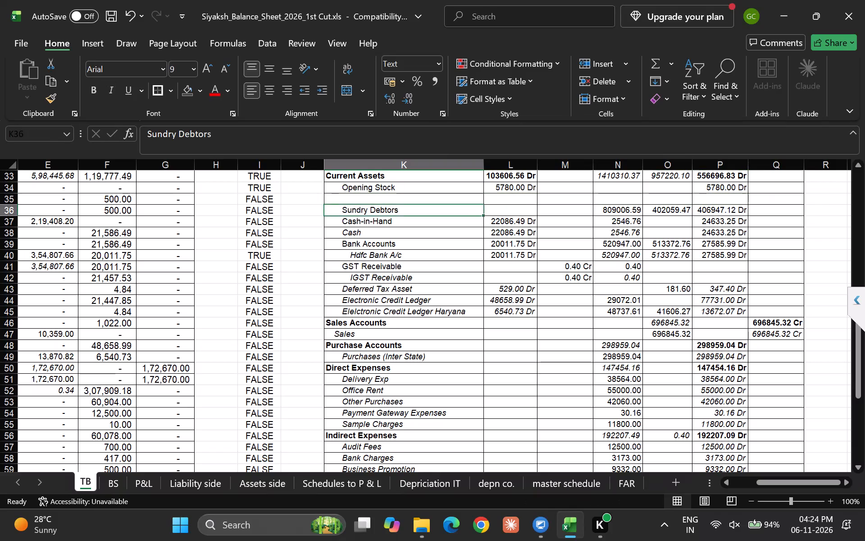
key("shift+Right")
key("shift+Right")
key("shift+Right")
key("shift+Right")
key("shift+Right")
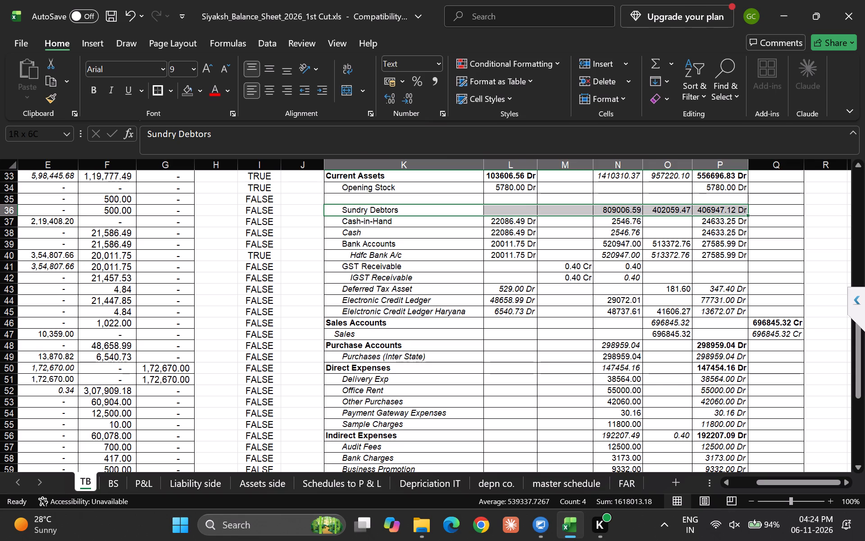
key("Left")
key("Up")
scroll(710, 198, "right", 1)
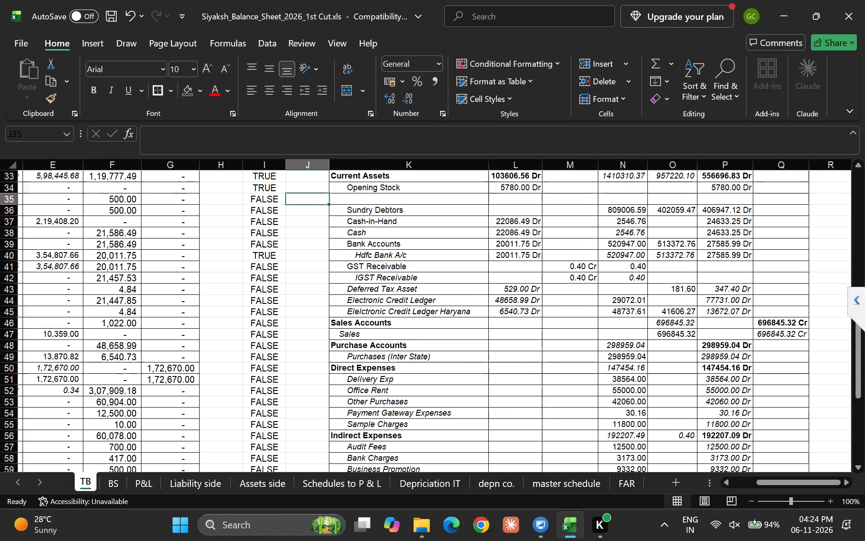
scroll(710, 198, "right", 4)
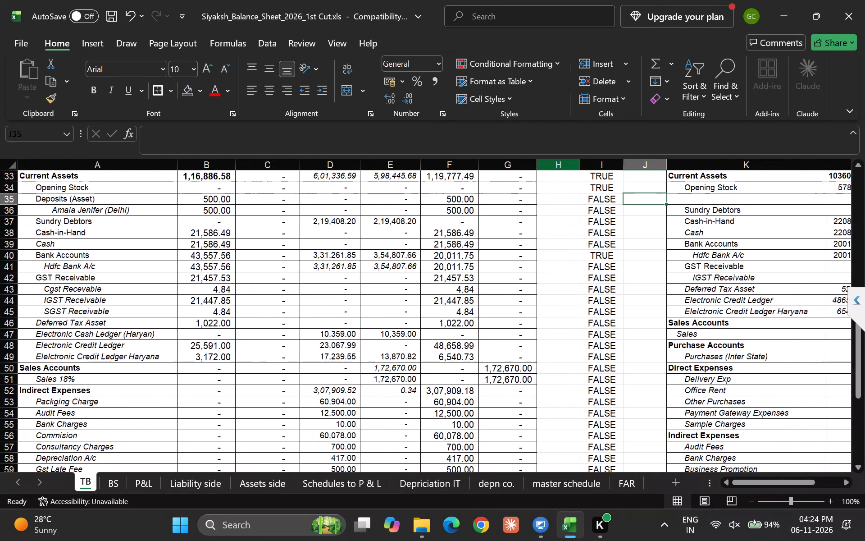
key("shift+space")
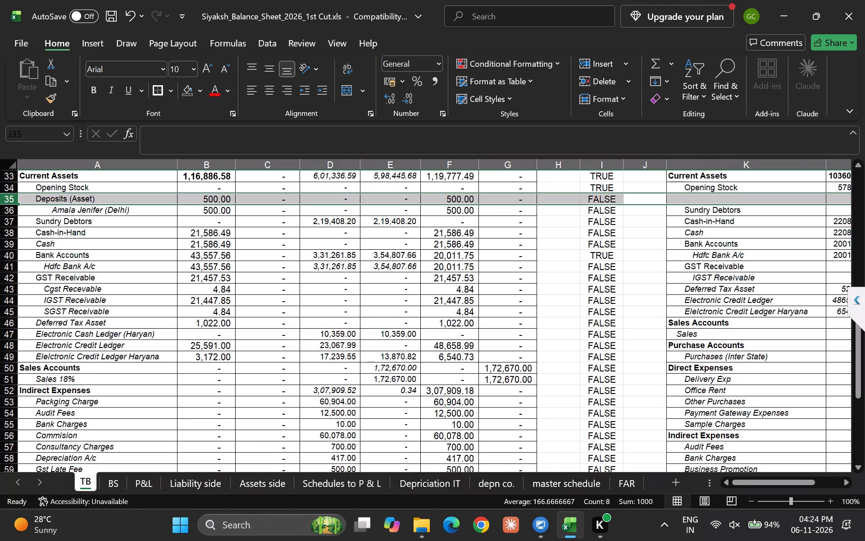
Copy the Deposits (Asset) label from A35 into the blank particulars cell K35 of the 2025-26 trial balance.
key("Down")
key("Up")
key("Left")
key("Left")
key("Left")
key("Left")
key("Left")
key("Left")
key("Left")
key("Left")
key("Left")
key("Left")
key("Left")
key("Left")
key("Left")
key("Left")
key("Left")
key("Left")
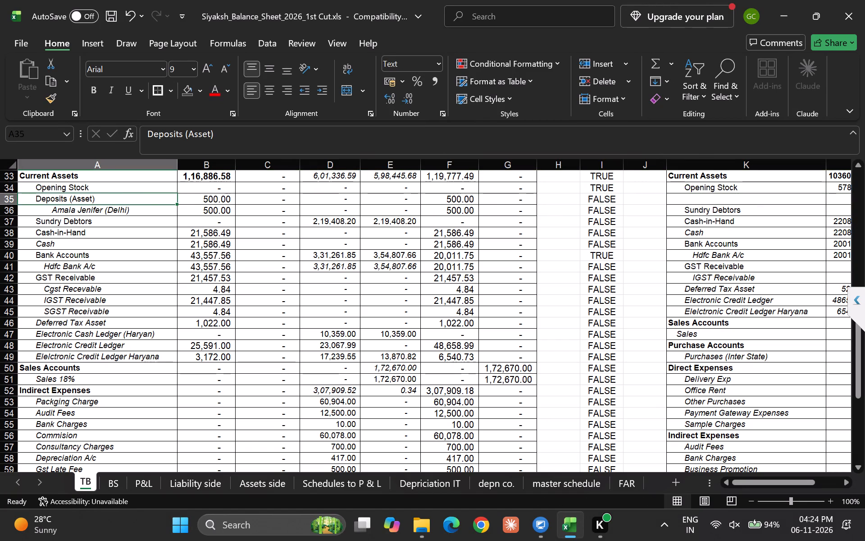
key("ctrl+c")
key("Right")
key("Right")
key("Right")
key("Right")
key("Right")
key("Right")
key("Right")
key("Right")
key("Right")
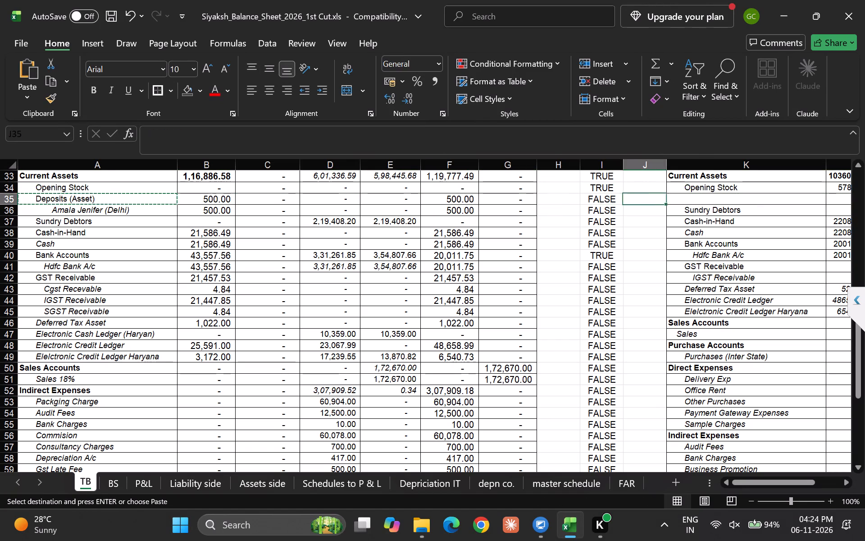
key("Right")
key("Return")
Compare the particulars in rows 35 and 36 of the two trial balances.
key("Down")
key("Up")
key("shift+space")
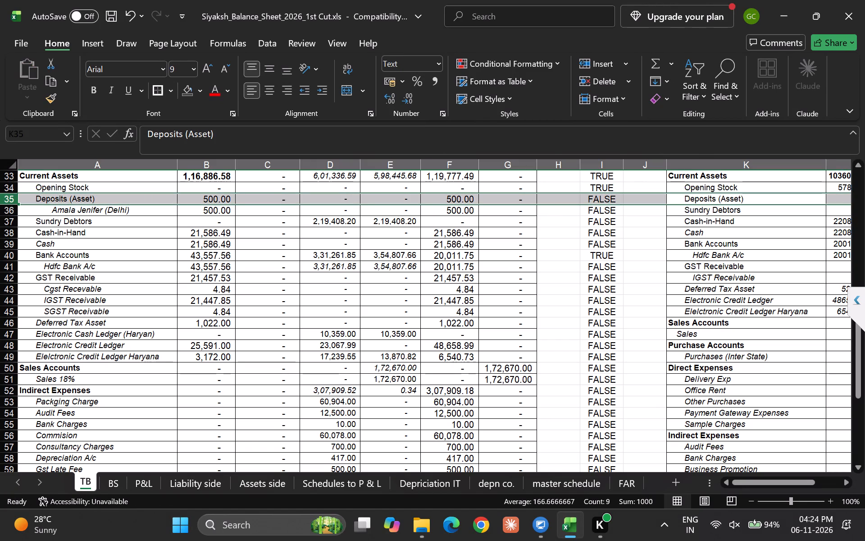
key("shift+Down")
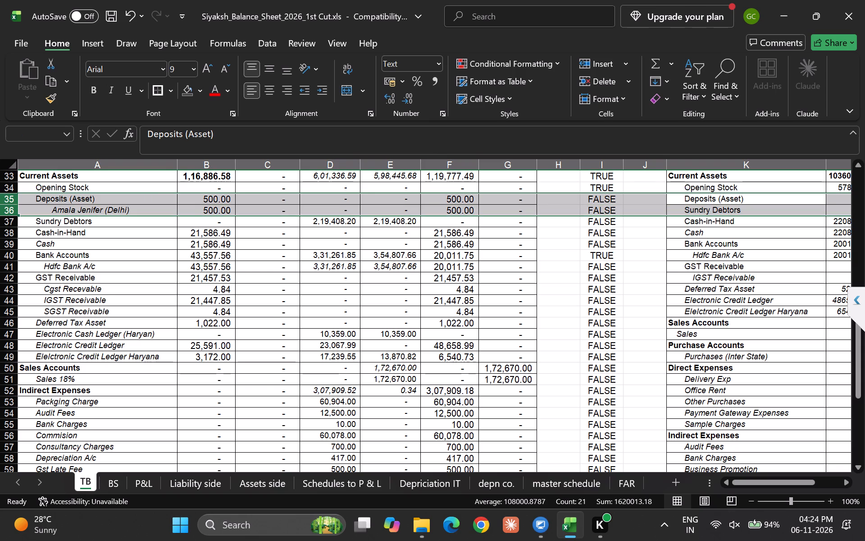
key("Down")
key("Up")
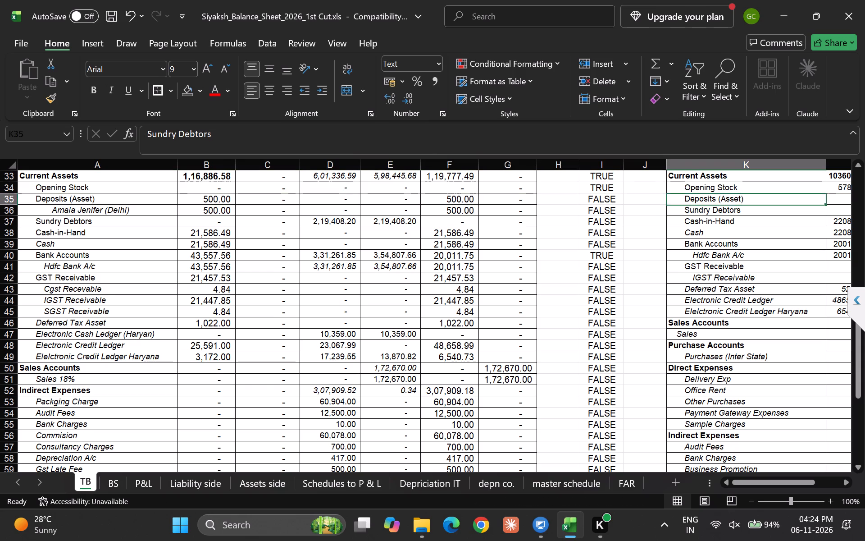
Trace the dependents and precedents of the closing deposit amount in F36.
key("Left")
key("Left")
key("Left")
key("Left")
key("Left")
key("Down")
key("Down")
key("Up")
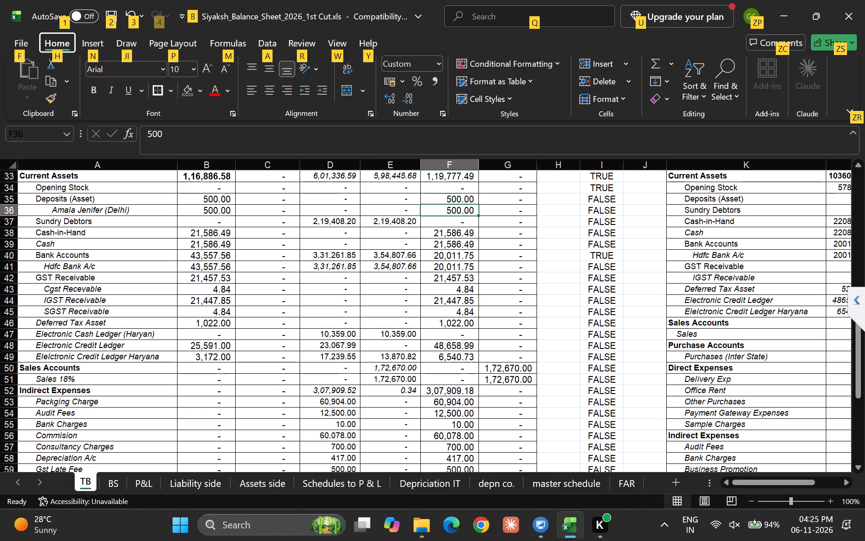
key("m")
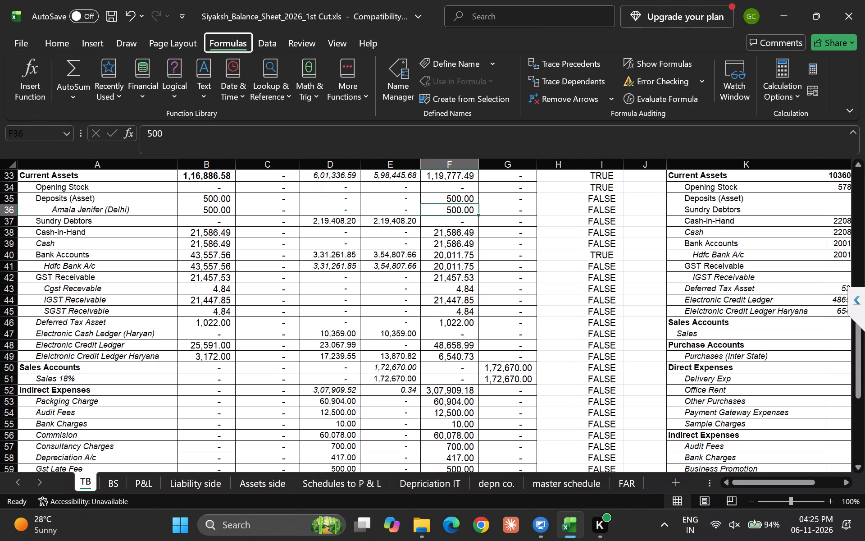
key("d")
key("Return")
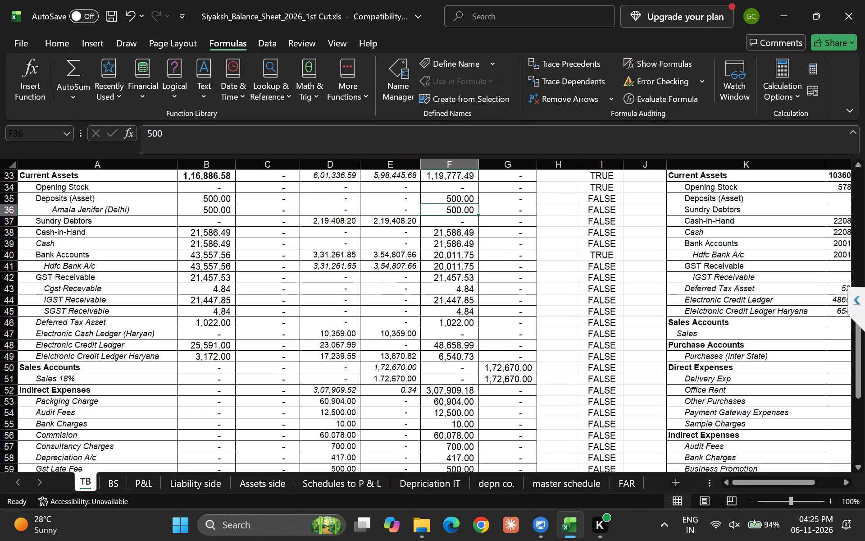
left_click(546, 59)
key("Return")
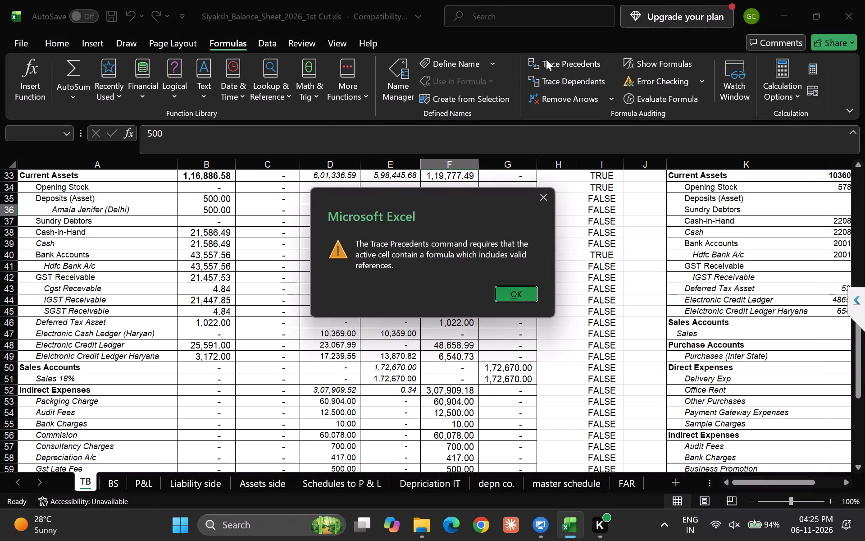
Trace the dependents and precedents of the closing Deposits (Asset) amount in F35.
left_click(453, 193)
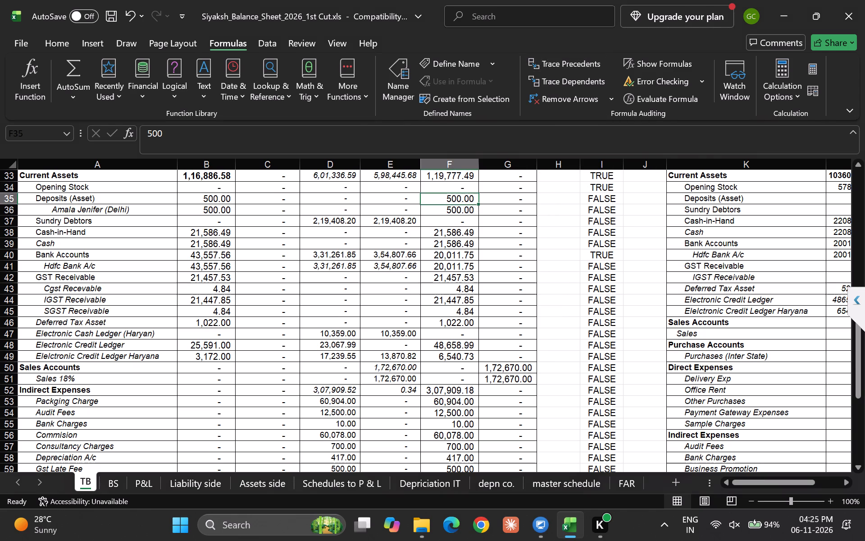
left_click(573, 78)
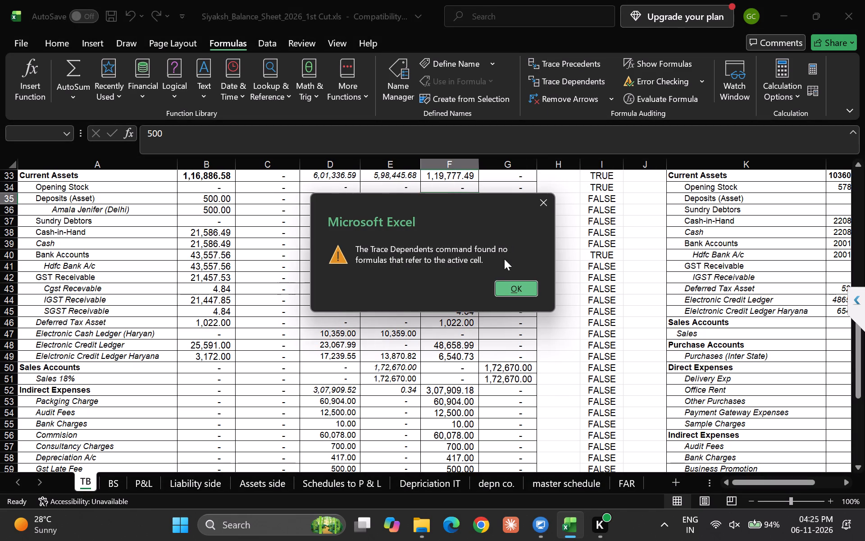
left_click(501, 286)
left_click(570, 69)
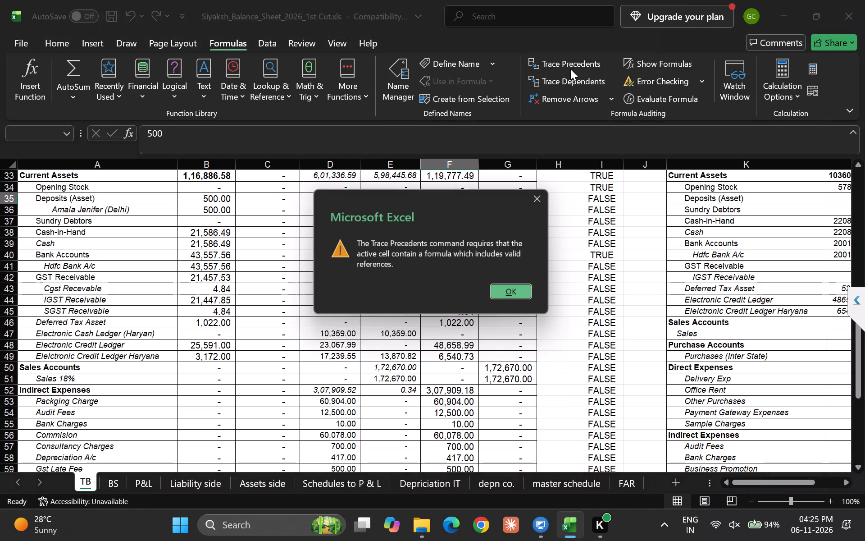
left_click(497, 293)
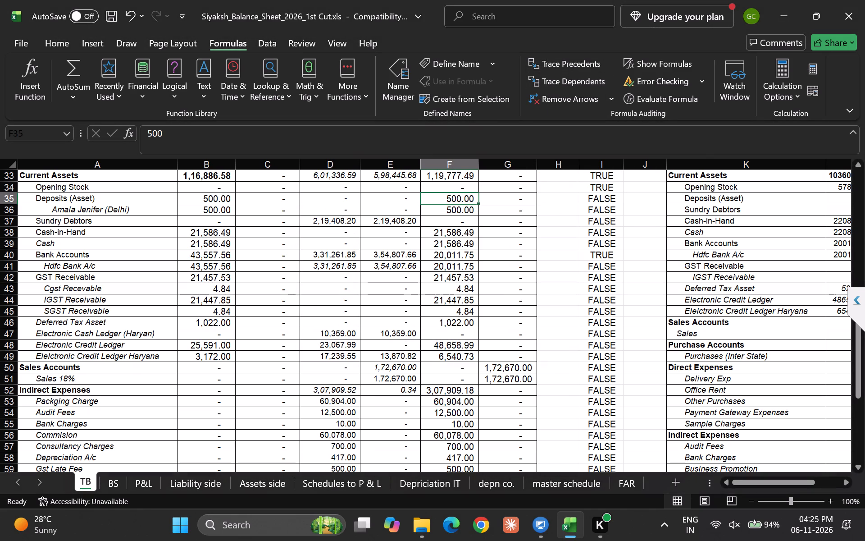
Check the Deposits (Asset) row 35 across both trial balances, including its match result in column I.
key("Right")
key("Right")
key("Right")
key("Right")
key("Down")
key("Up")
key("Left")
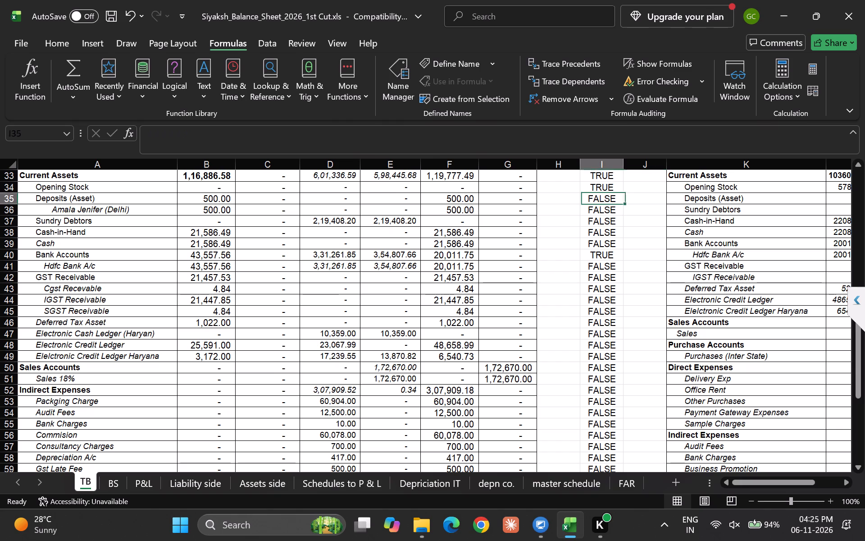
key("Left")
key("Left")
key("Left")
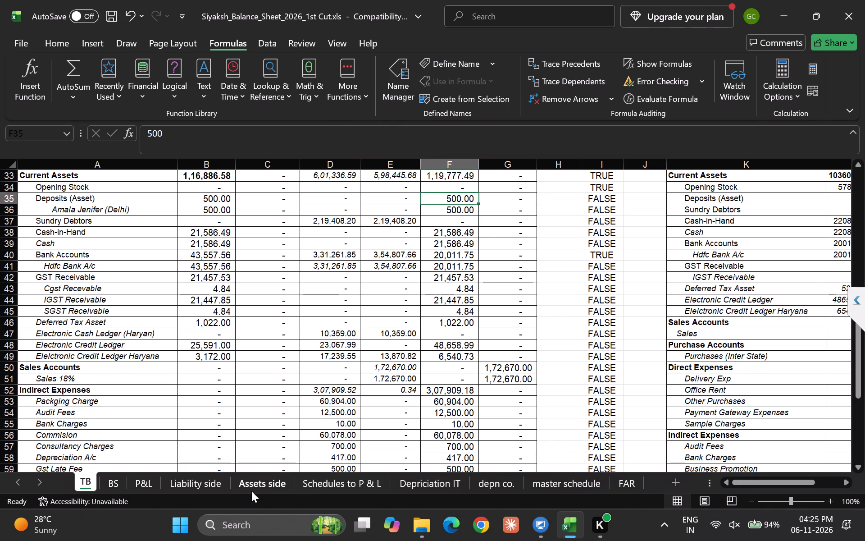
Look through the notes on the Assets side sheet for where deposits are reported.
left_click(262, 488)
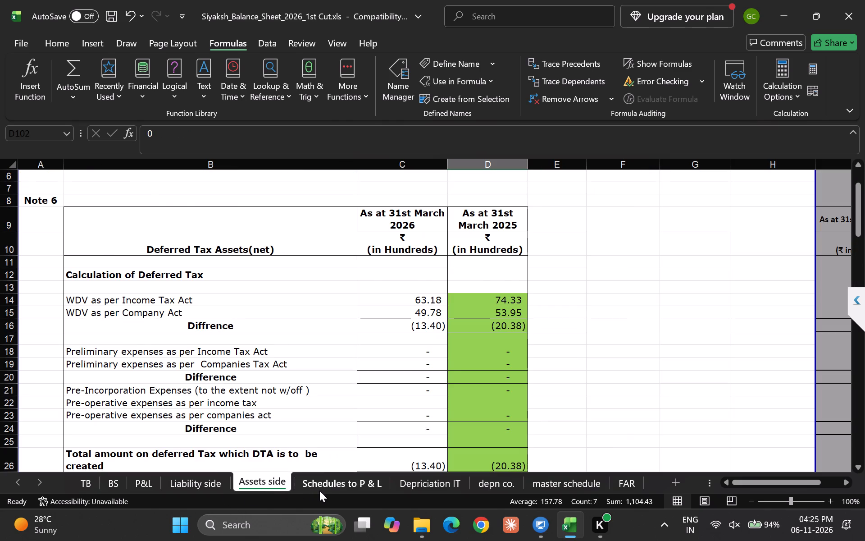
left_click(322, 491)
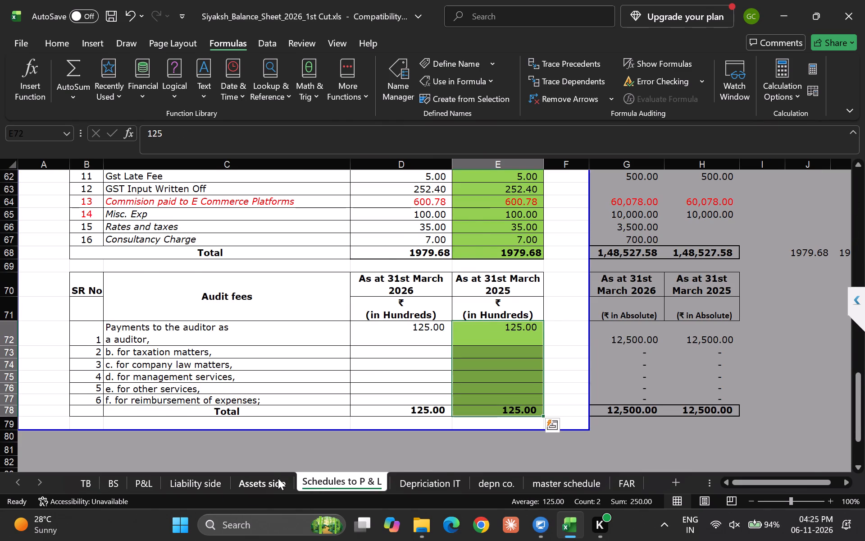
left_click(276, 481)
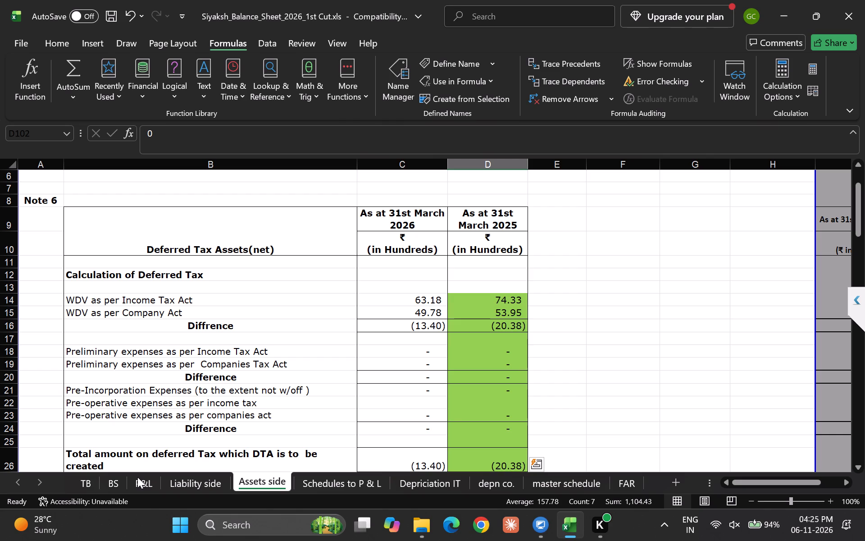
scroll(300, 412, "up", 8)
scroll(300, 412, "down", 6)
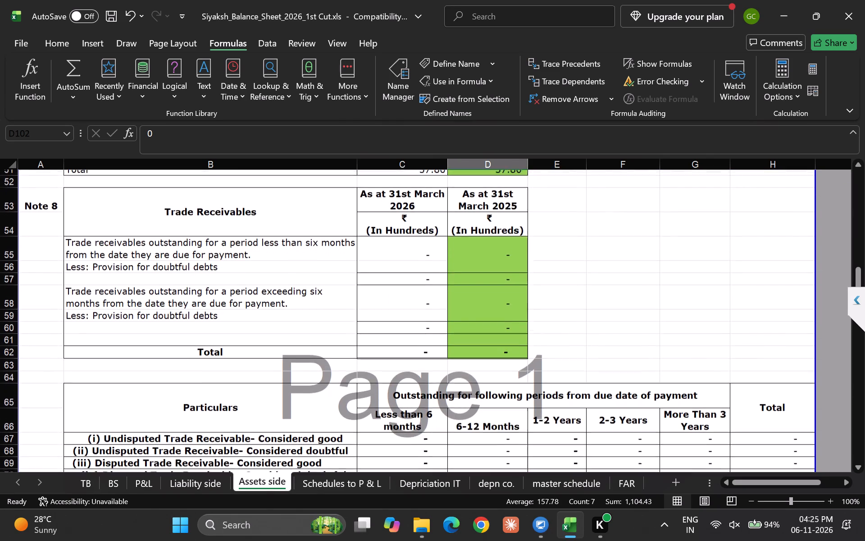
scroll(300, 412, "down", 3)
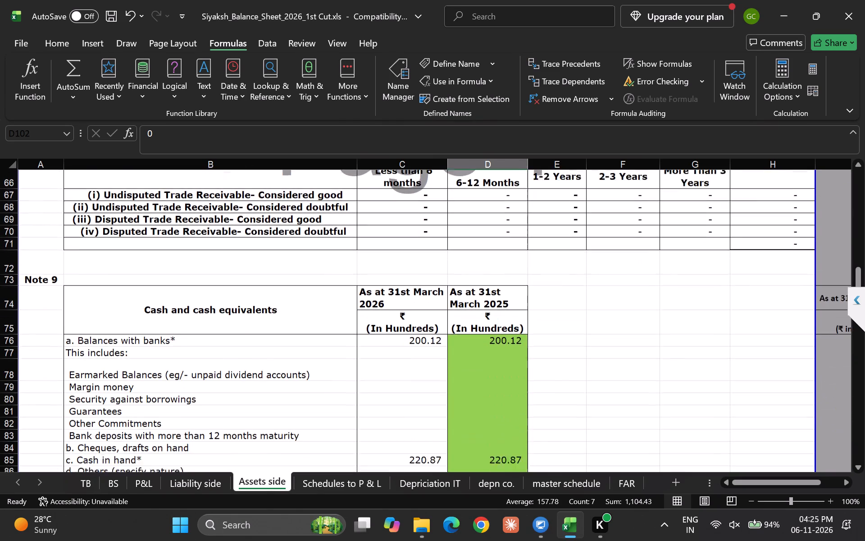
scroll(300, 412, "down", 2)
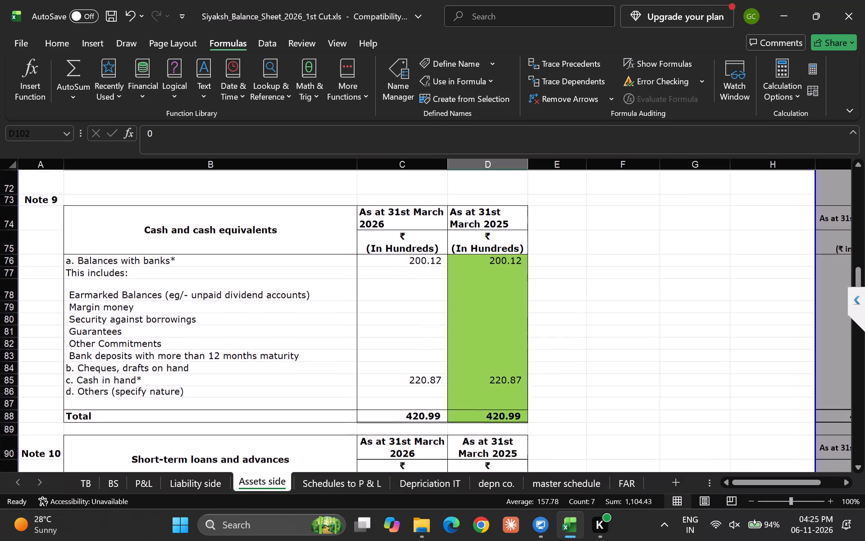
scroll(300, 412, "down", 1)
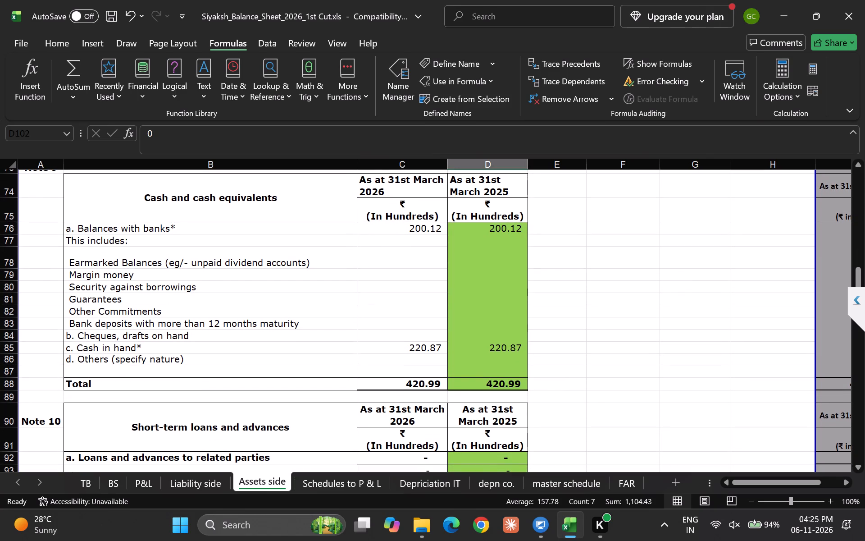
scroll(300, 412, "down", 2)
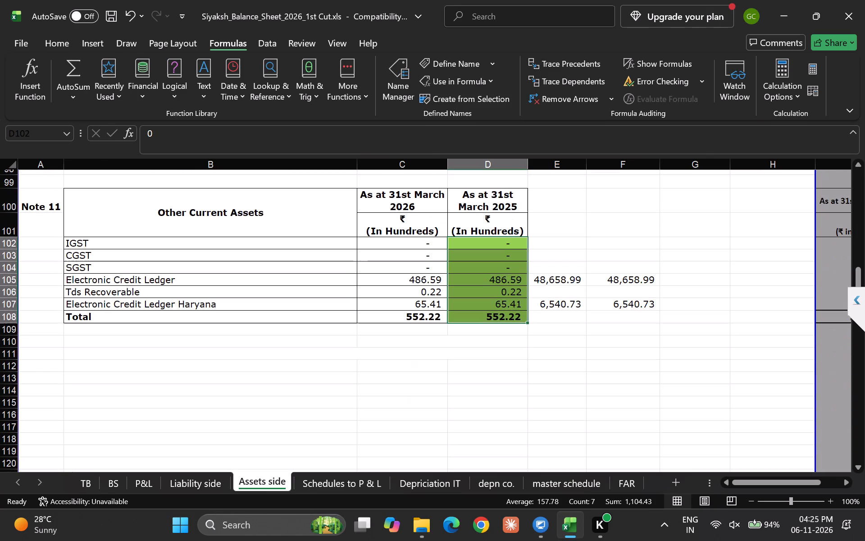
scroll(323, 414, "up", 4)
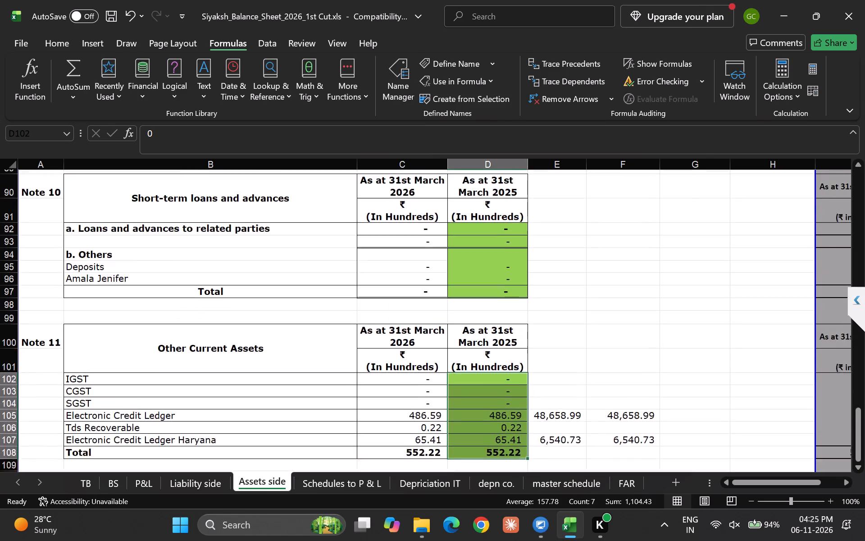
scroll(323, 414, "up", 1)
scroll(323, 414, "down", 1)
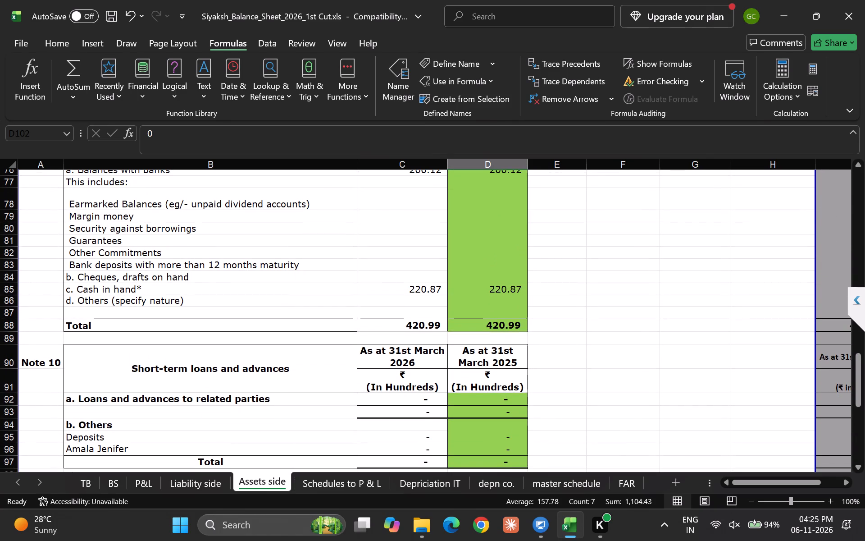
Inspect the 2026 and 2025 cells of the Deposits row and the row below it in Note 10, Short-term loans and advances.
left_click(445, 439)
left_click(425, 440)
left_click(425, 440)
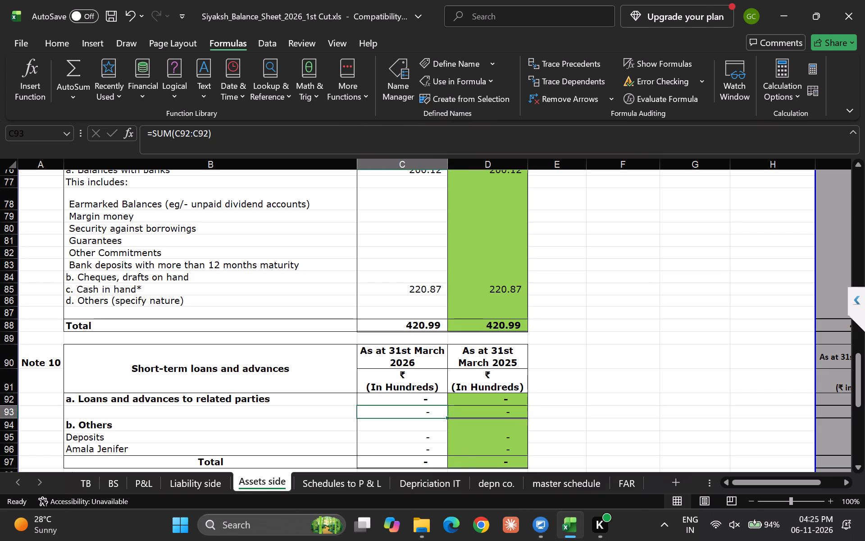
left_click(480, 442)
key("Down")
key("Down")
key("Down")
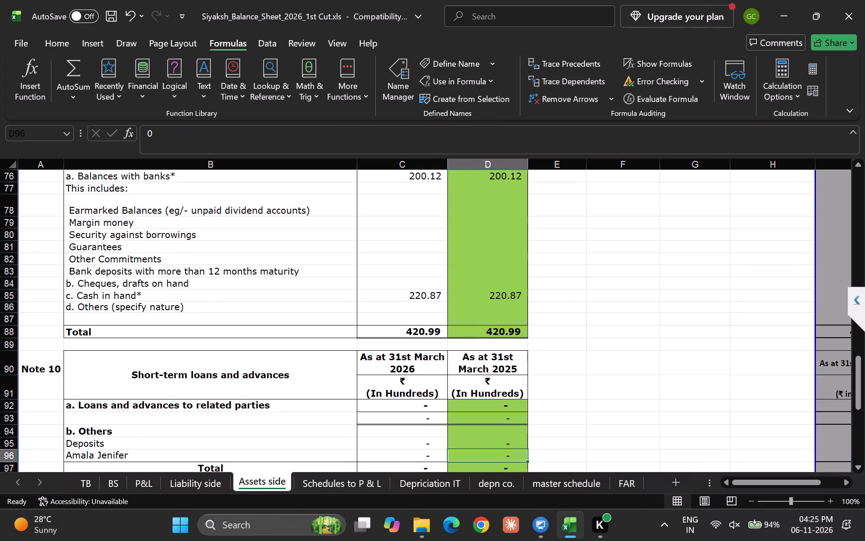
key("Left")
key("Up")
key("Down")
key("Right")
key("Up")
key("Down")
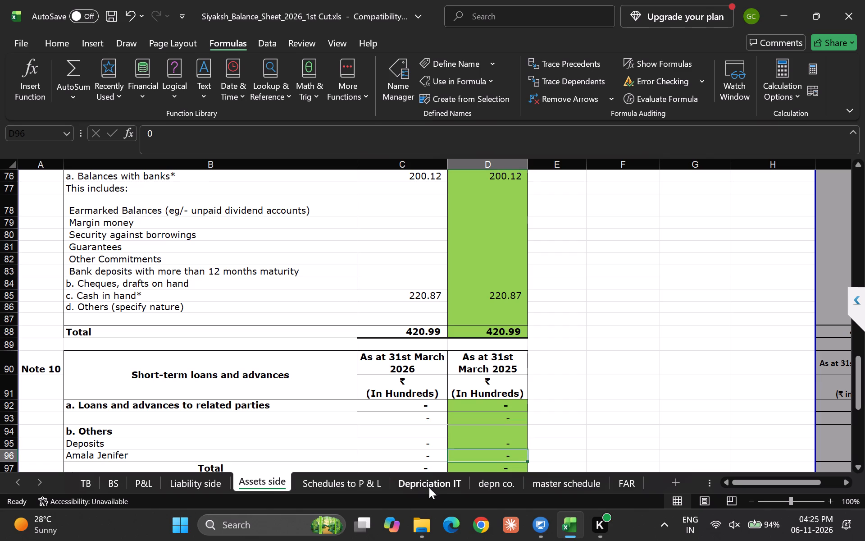
Clear the Deposits (Asset) row K35:Q35 from the 2025-26 trial balance on the TB sheet.
left_click(86, 483)
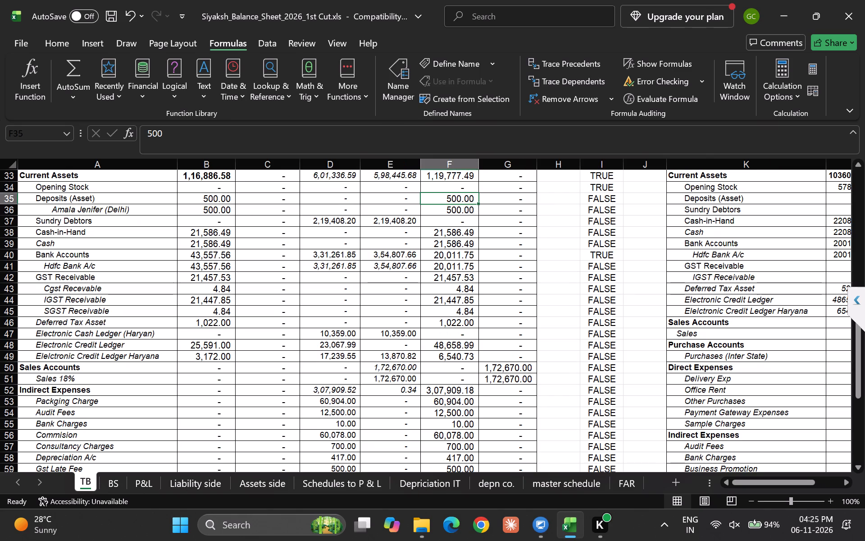
scroll(387, 333, "up", 1)
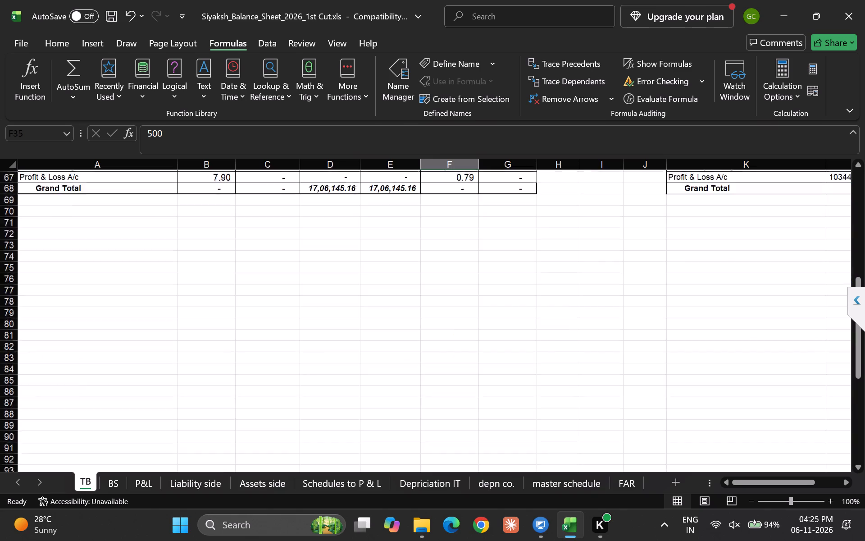
scroll(120, 344, "up", 7)
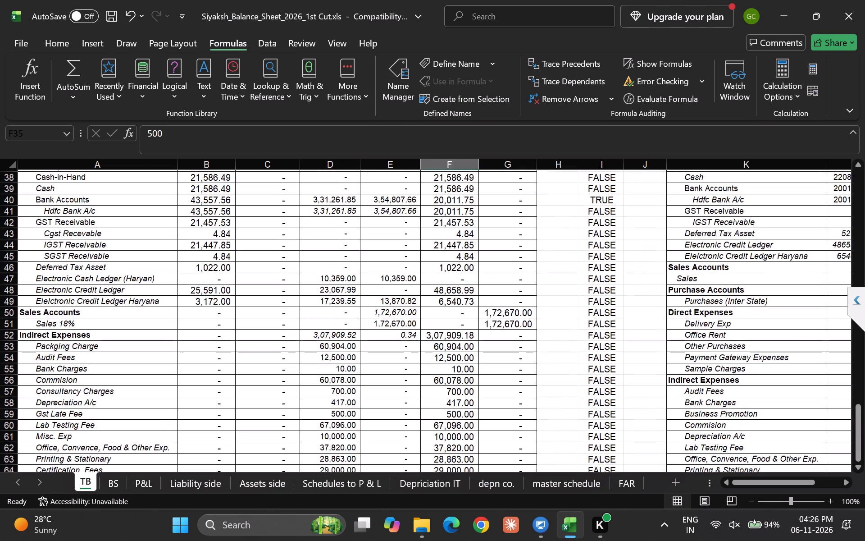
scroll(120, 344, "up", 2)
scroll(81, 235, "up", 1)
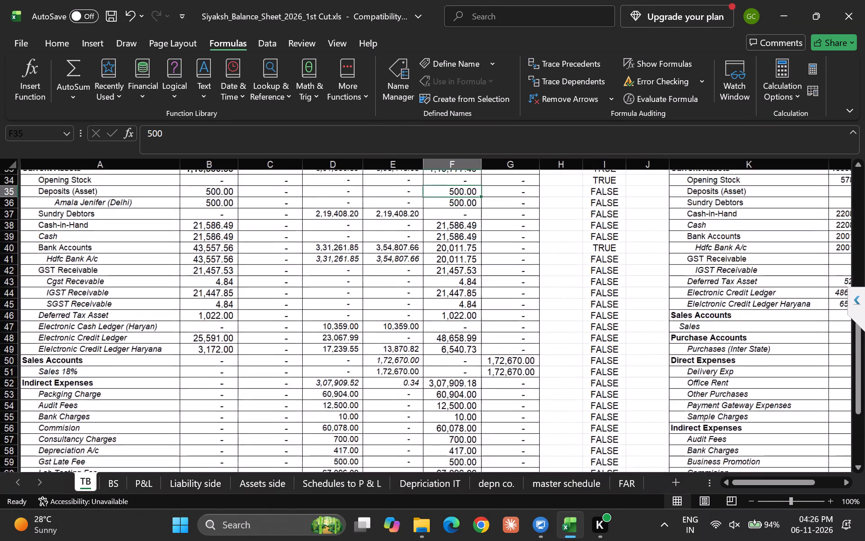
scroll(81, 235, "up", 1)
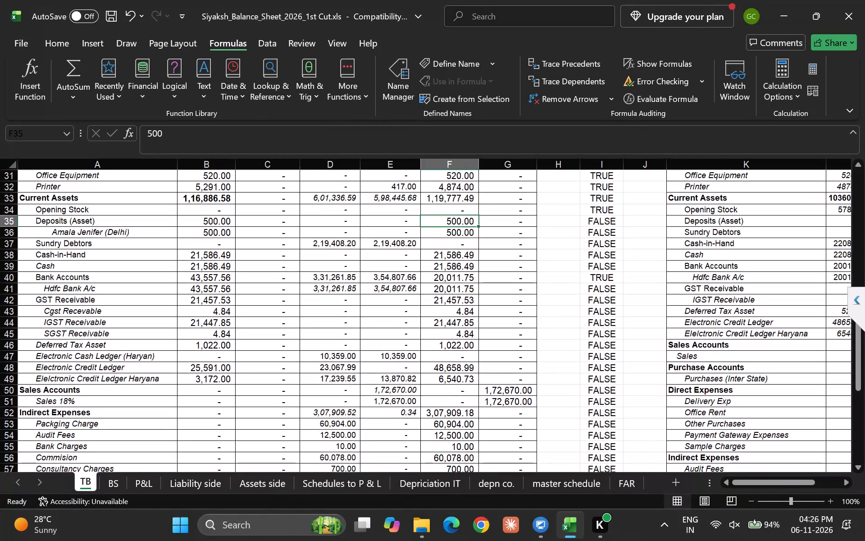
left_click(698, 225)
key("shift+Right")
key("shift+Right")
key("shift+Right")
key("shift+Right")
key("shift+Right")
key("shift+Right")
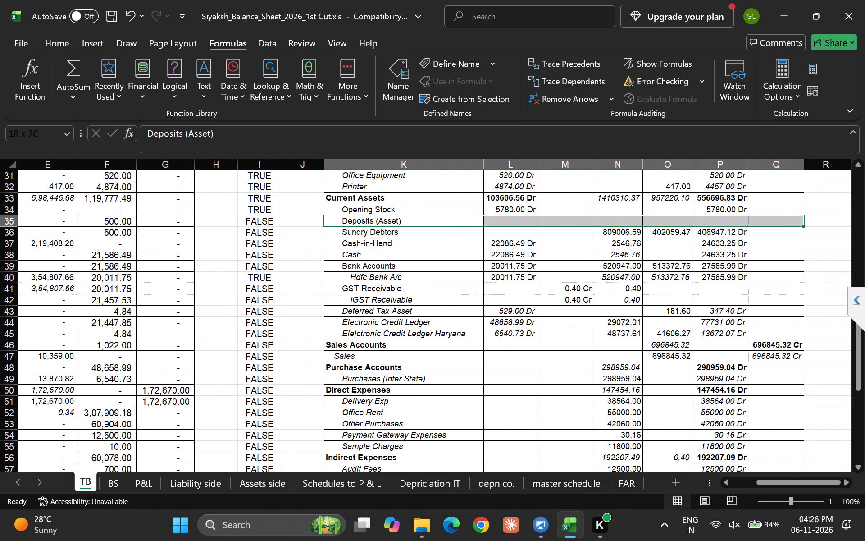
key("Delete")
key("Down")
key("Up")
Clear the Deposits (Asset) row and its sub-account row, A35:G36, from the 2024-25 trial balance.
key("Left")
key("Left")
key("Left")
key("Left")
key("Left")
key("Left")
key("Left")
key("Left")
key("Left")
key("Left")
key("Left")
key("Left")
key("Left")
key("Left")
key("Left")
key("Left")
key("Left")
key("Left")
key("Left")
key("Left")
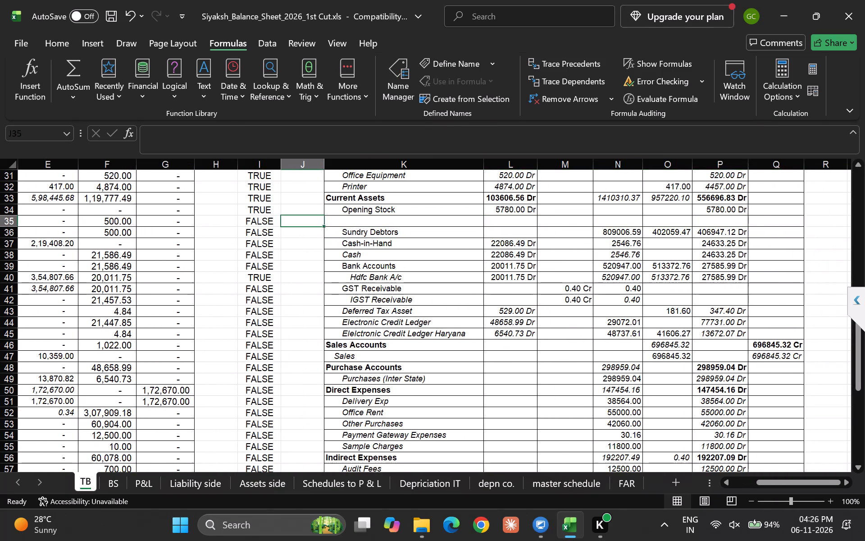
key("shift+Right")
key("shift+Right")
key("shift+Right")
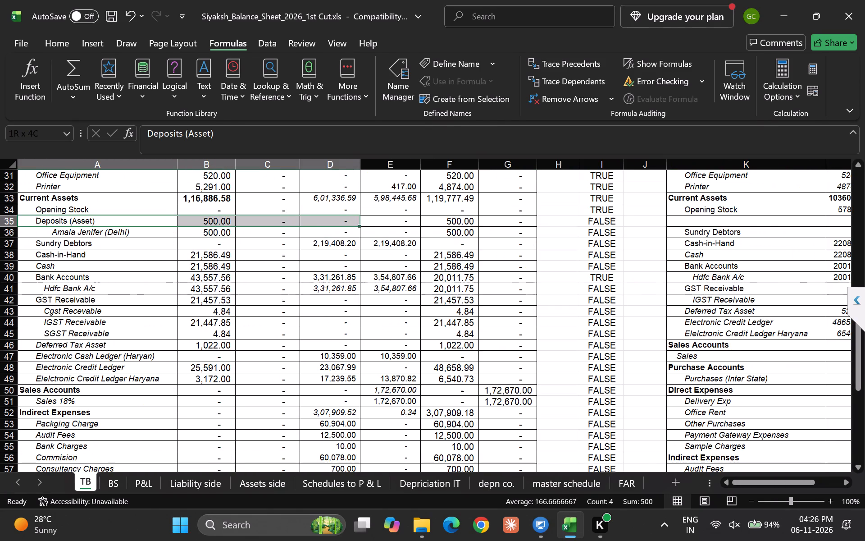
key("shift+Right")
key("shift+Right")
key("shift+Right")
key("shift+Down")
key("Delete")
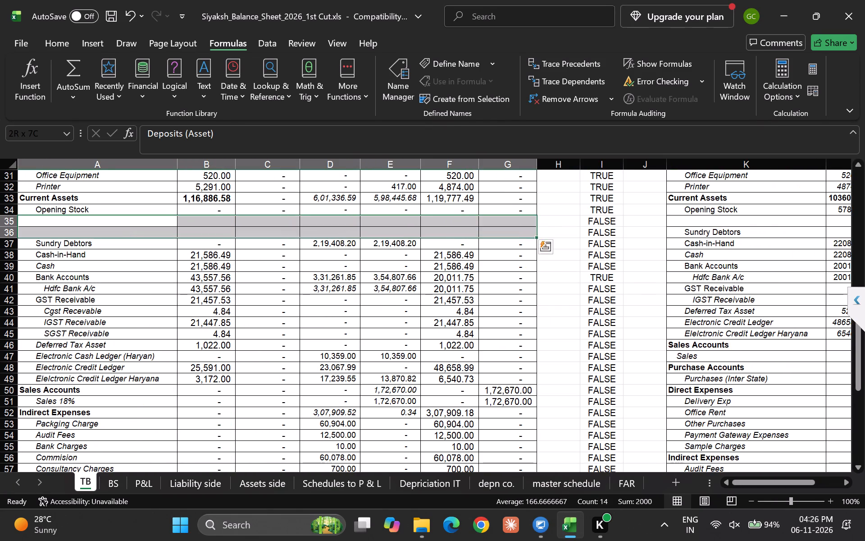
Review the 2024-25 particulars below the cleared rows, from Sundry Debtors to GST Receivable.
key("Down")
key("Up")
key("Down")
key("Down")
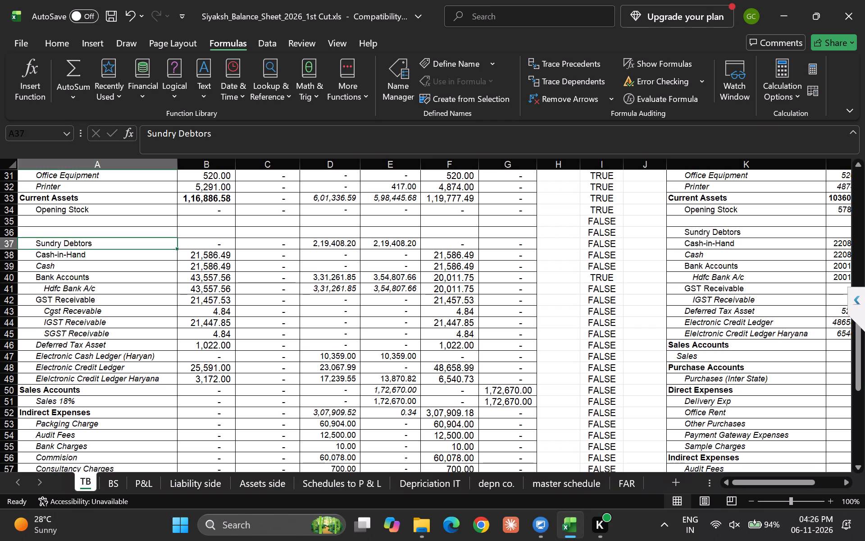
key("Down")
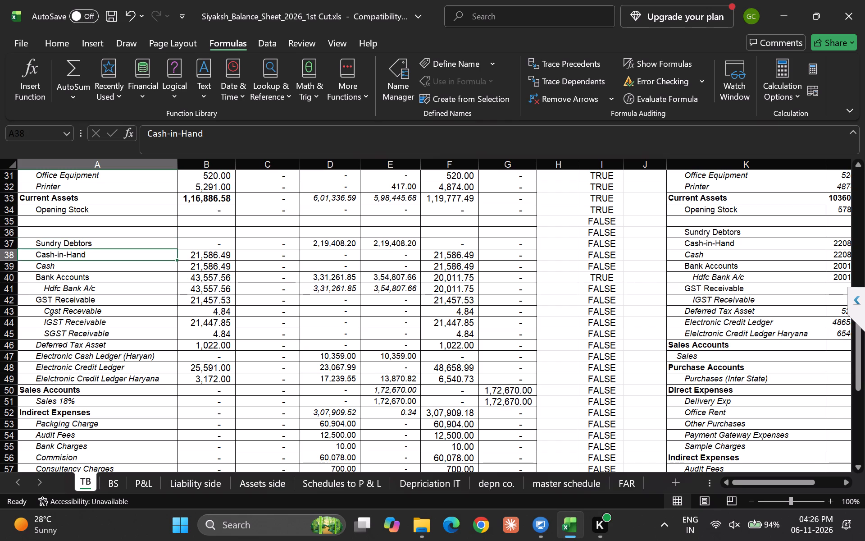
key("Down")
key("Down")
key("Down")
key("Down")
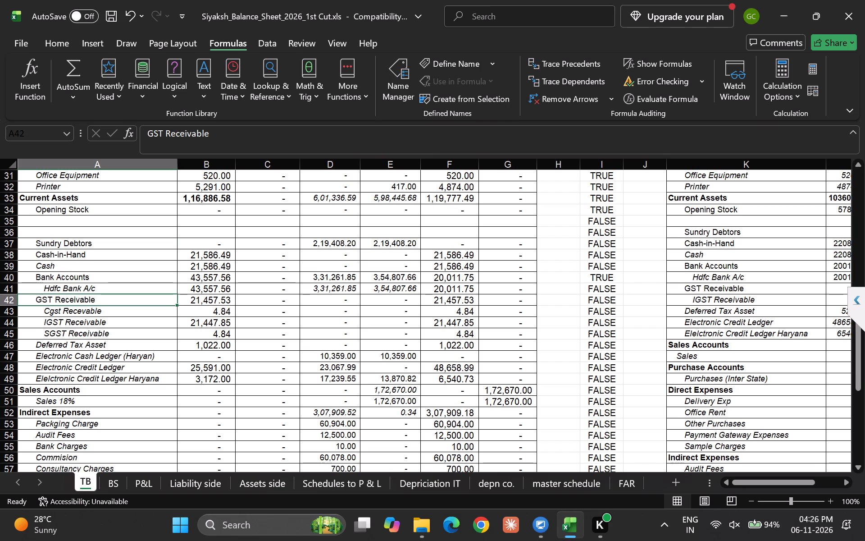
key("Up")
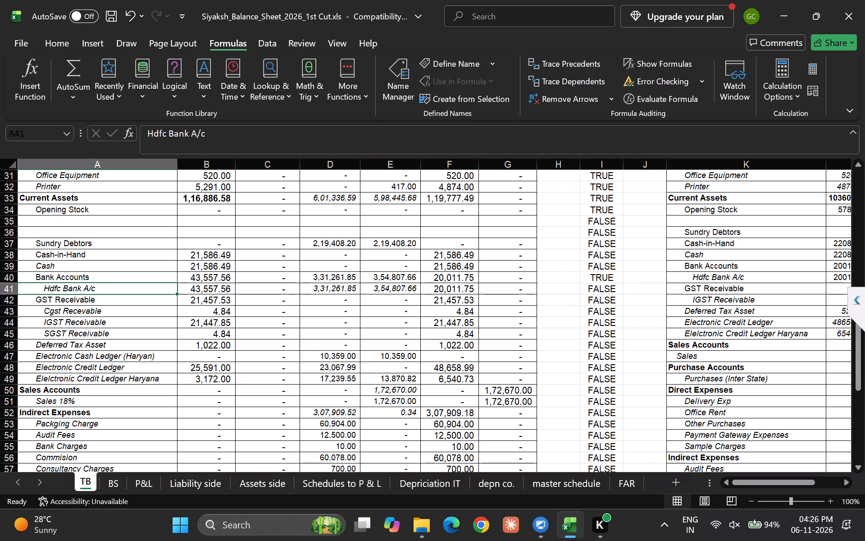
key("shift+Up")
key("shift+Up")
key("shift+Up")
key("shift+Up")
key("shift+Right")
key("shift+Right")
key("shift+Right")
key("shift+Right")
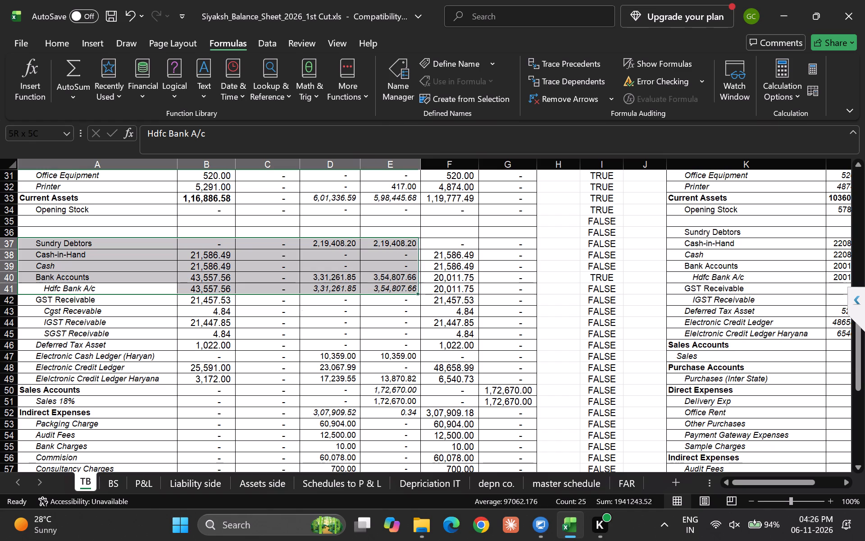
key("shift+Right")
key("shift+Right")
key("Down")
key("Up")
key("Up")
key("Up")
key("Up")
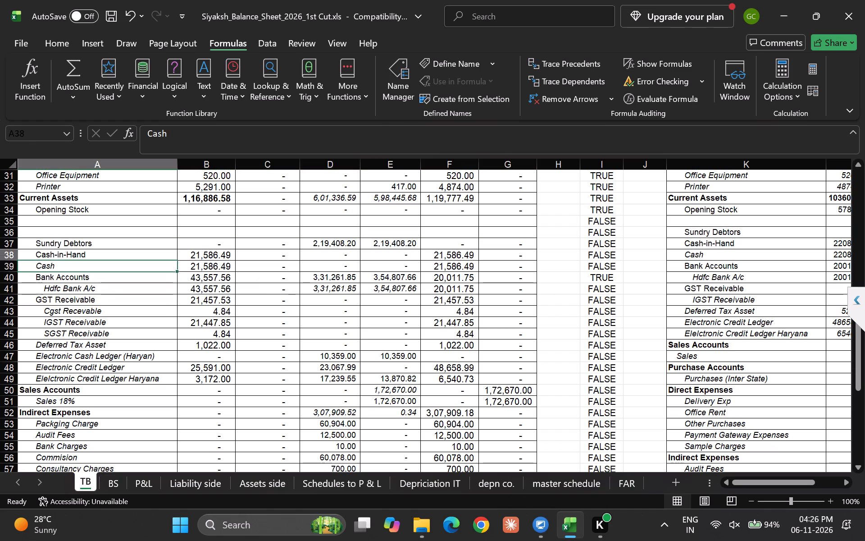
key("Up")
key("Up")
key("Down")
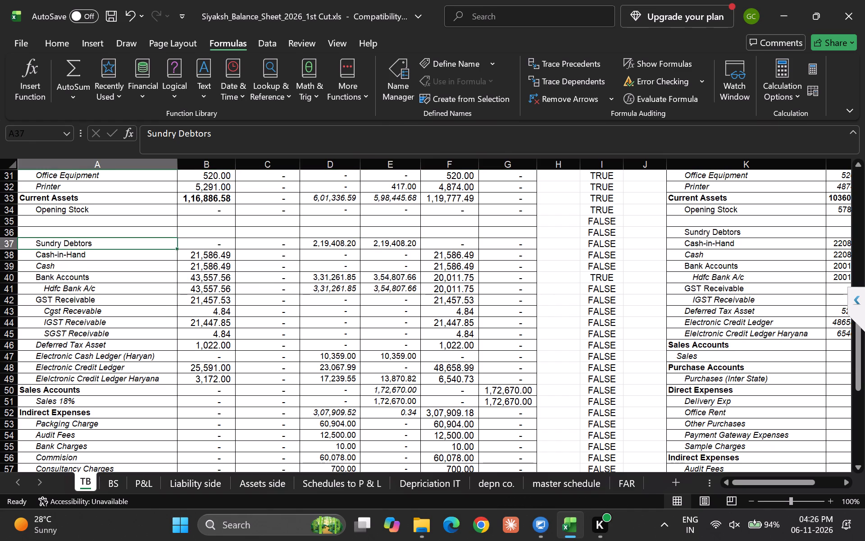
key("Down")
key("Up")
Insert blank cells at K36:Q36 in the 2025-26 trial balance, shifting Sundry Debtors and the rows below down.
key("Up")
key("Right")
key("Right")
key("Right")
key("Right")
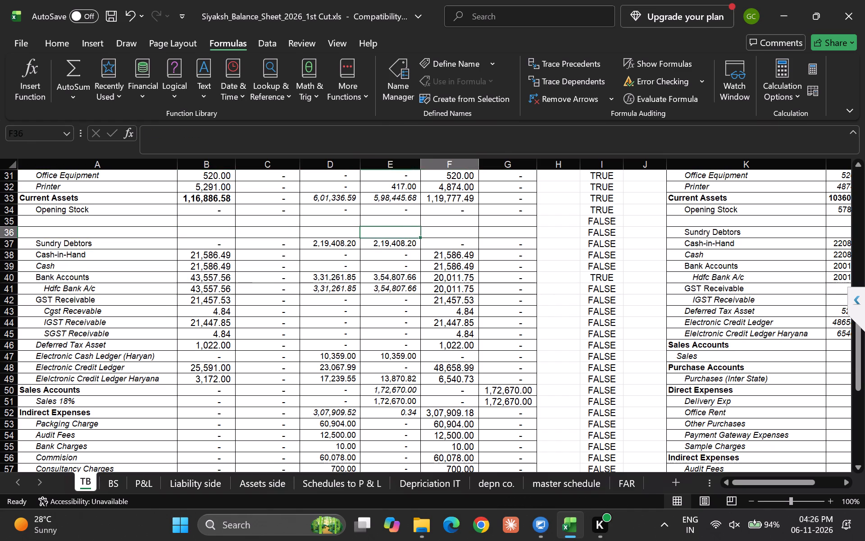
key("Right")
key("Right")
key("Right")
key("Right")
key("Right")
key("Right")
key("shift+Right")
key("shift+Right")
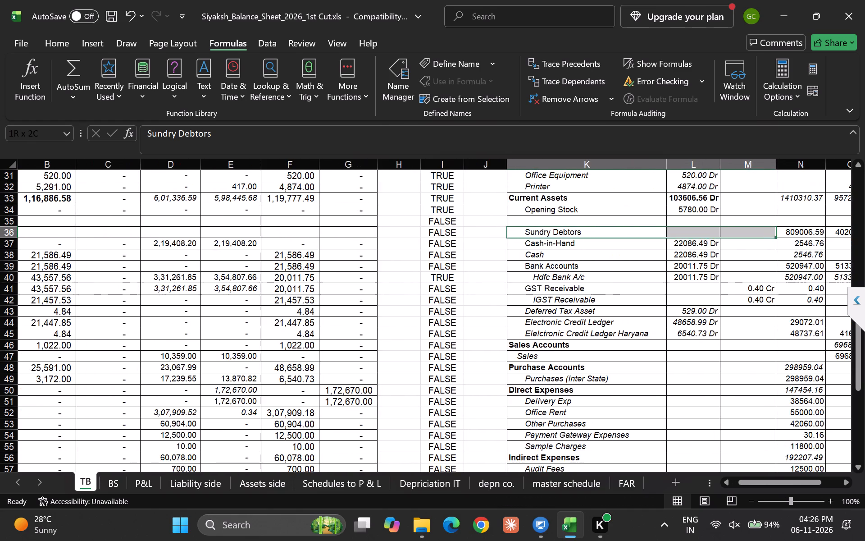
key("shift+Right")
key("shift+Right")
key("shift+Right")
key("shift+Right")
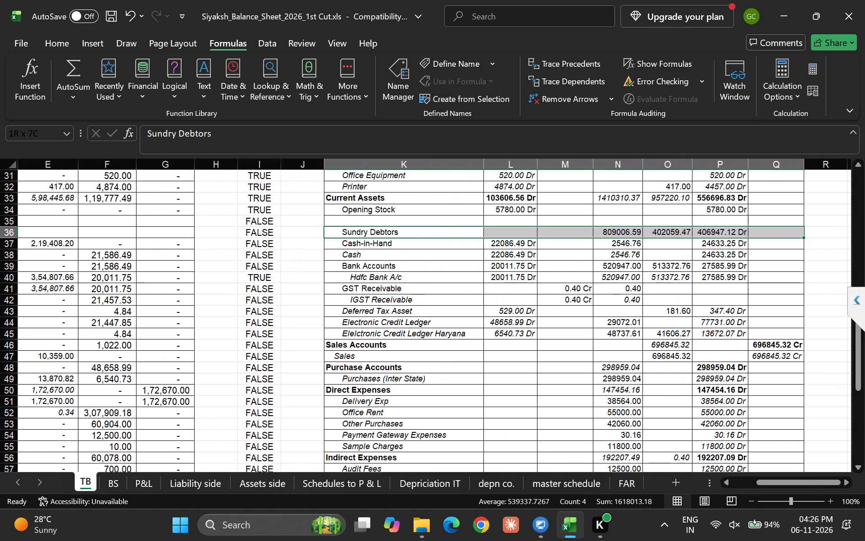
key("ctrl+shift+equal")
key("Down")
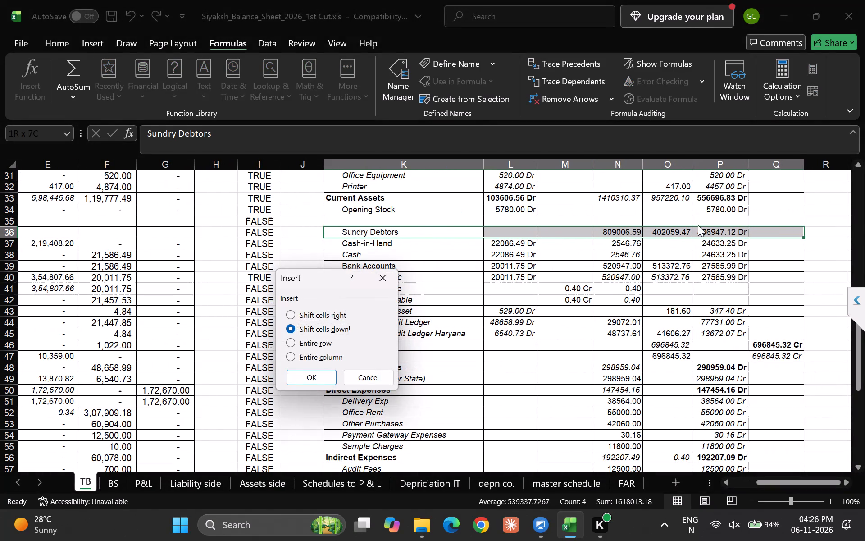
key("Return")
key("Down")
Delete the two blank rows 35 and 36 entirely from the TB sheet.
key("Up")
key("Up")
key("shift+space")
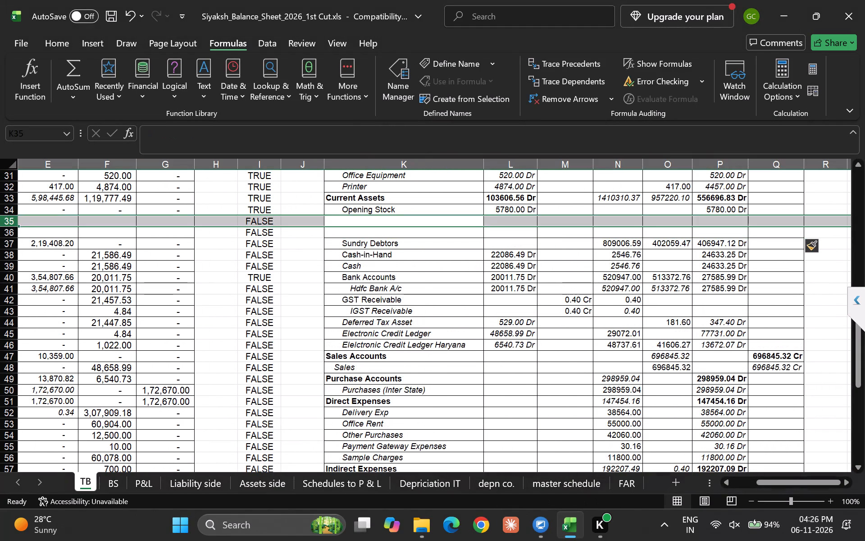
key("shift+Down")
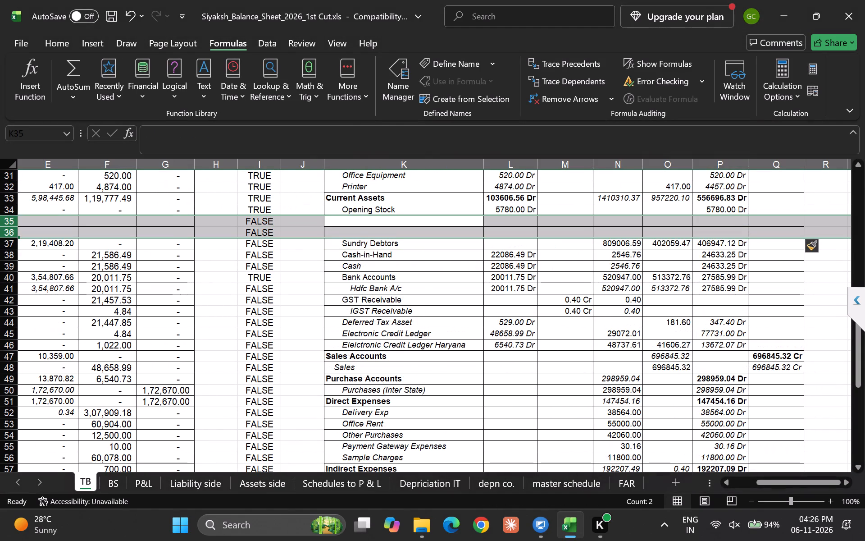
key("ctrl+minus")
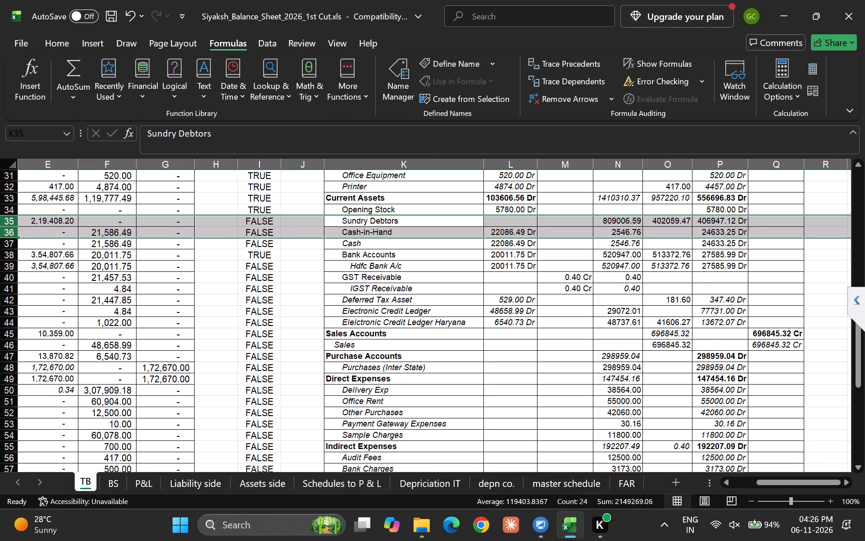
key("Down")
key("Up")
Fill the match formula =A34=K34 down from I34 through I38.
key("Left")
key("Left")
key("Left")
key("Left")
key("Left")
key("Left")
key("Left")
key("Left")
key("Left")
key("Left")
key("Left")
key("Left")
key("Left")
key("Left")
key("Left")
key("Left")
key("Left")
key("Left")
key("Left")
key("Left")
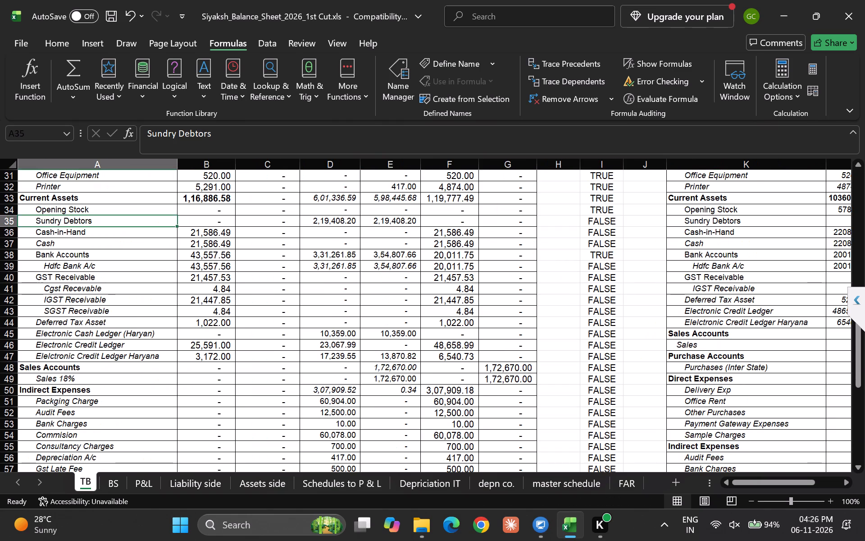
key("Right")
key("Right")
key("Right")
key("Right")
key("Right")
key("Right")
key("Right")
key("Up")
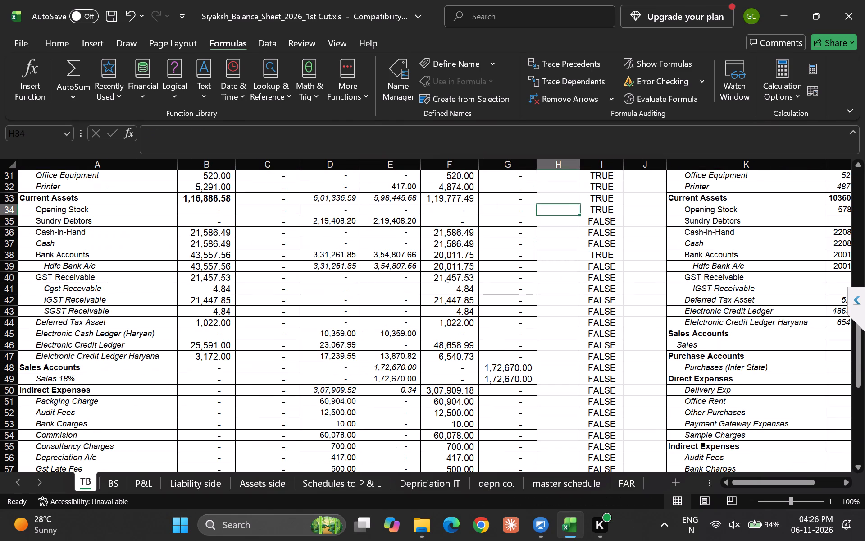
key("Right")
key("shift+Down")
key("shift+Down")
key("shift+Down")
key("shift+Down")
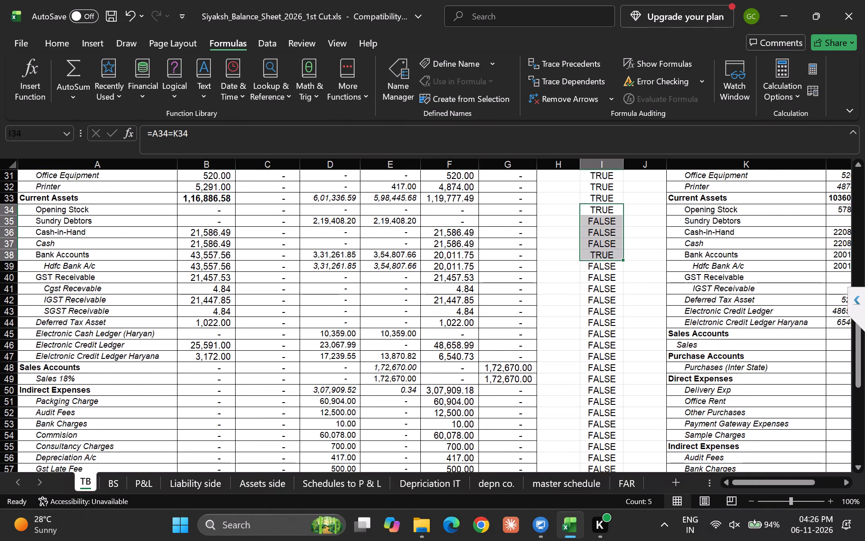
key("ctrl+d")
key("Down")
key("Up")
Fill the match formula =A38=K38 down from I38 through I43.
key("Down")
key("Down")
key("Down")
key("Down")
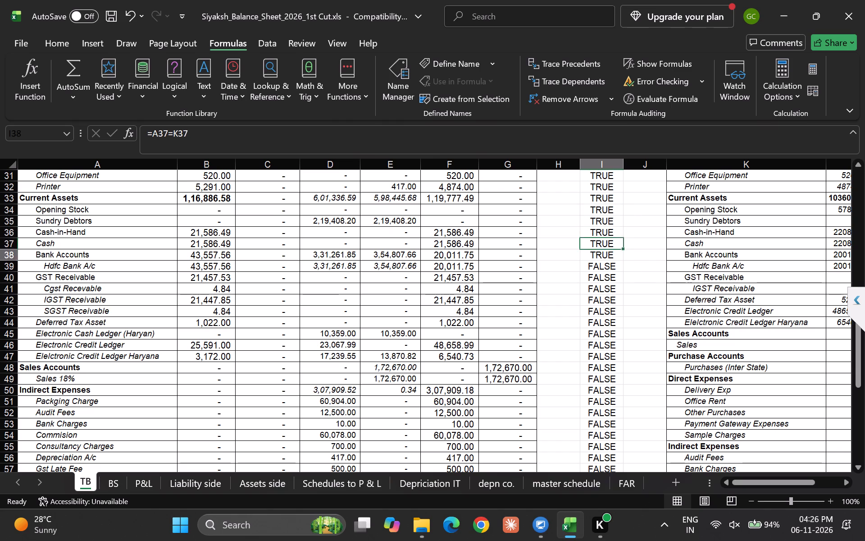
key("shift+space")
key("Down")
key("Up")
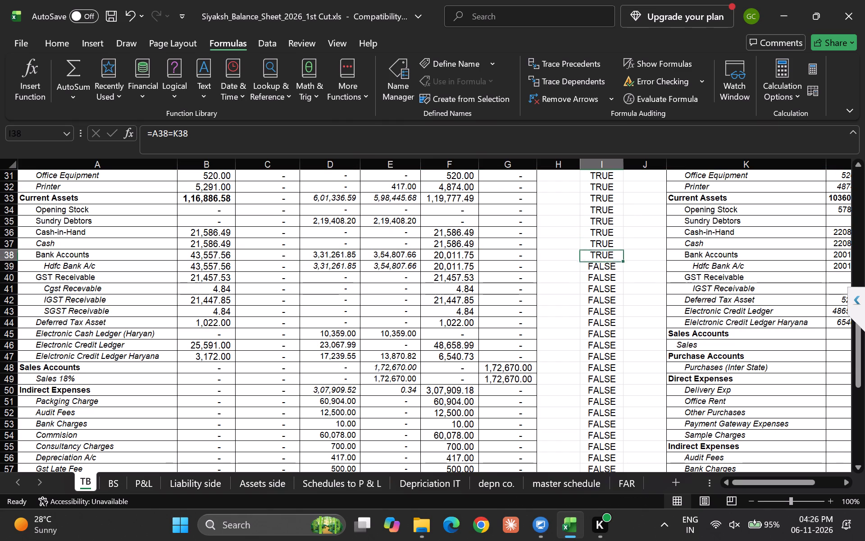
key("shift+Down")
key("shift+Down")
key("shift+Down")
key("shift+Down")
key("shift+Down")
key("ctrl+d")
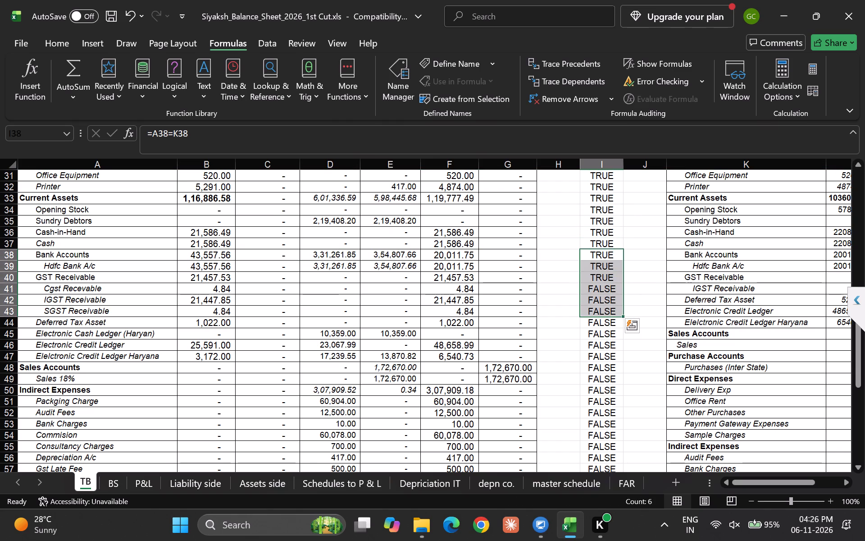
Insert blank cells at K41:Q41, shifting IGST Receivable down to line up with the 2024-25 IGST Receivable row.
key("Down")
key("Down")
key("Down")
key("shift+space")
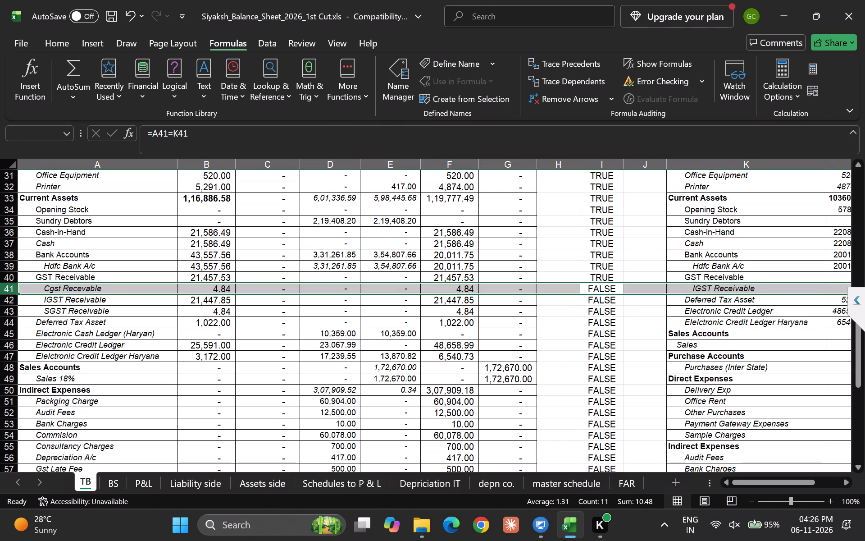
scroll(620, 325, "left", 1)
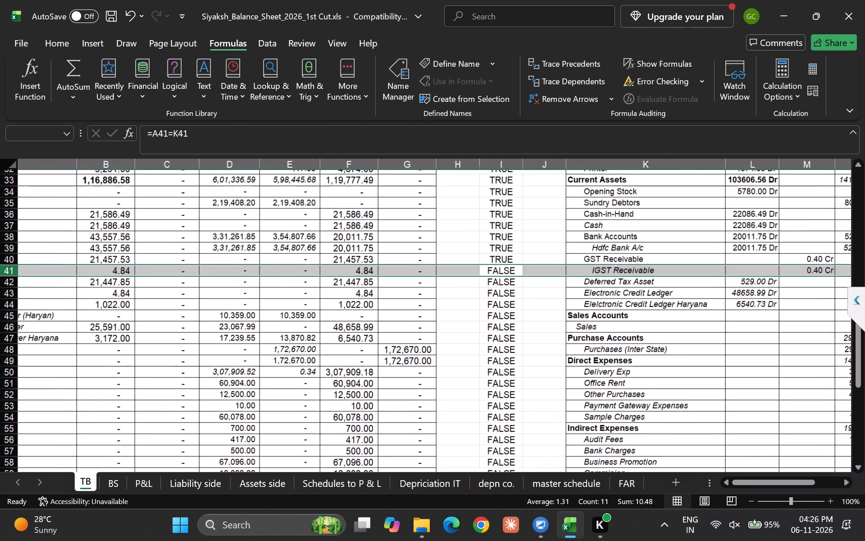
scroll(620, 325, "left", 2)
scroll(620, 325, "right", 1)
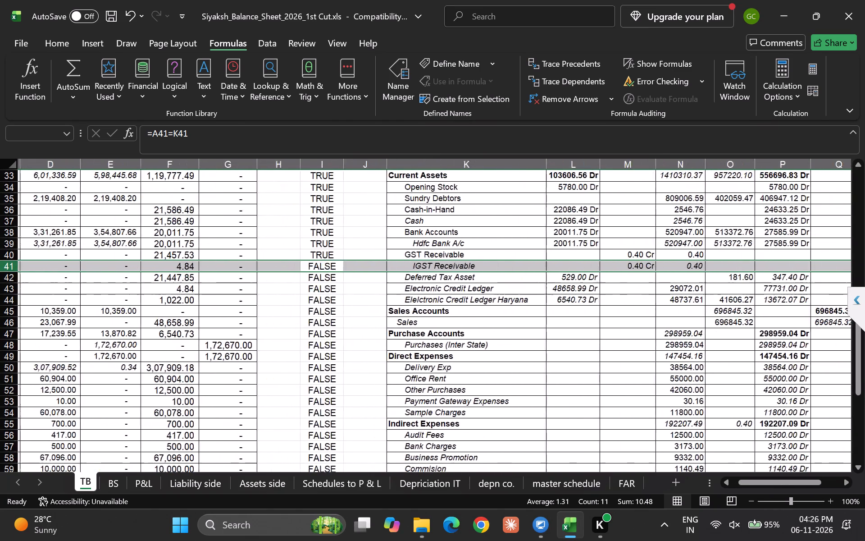
scroll(620, 325, "right", 2)
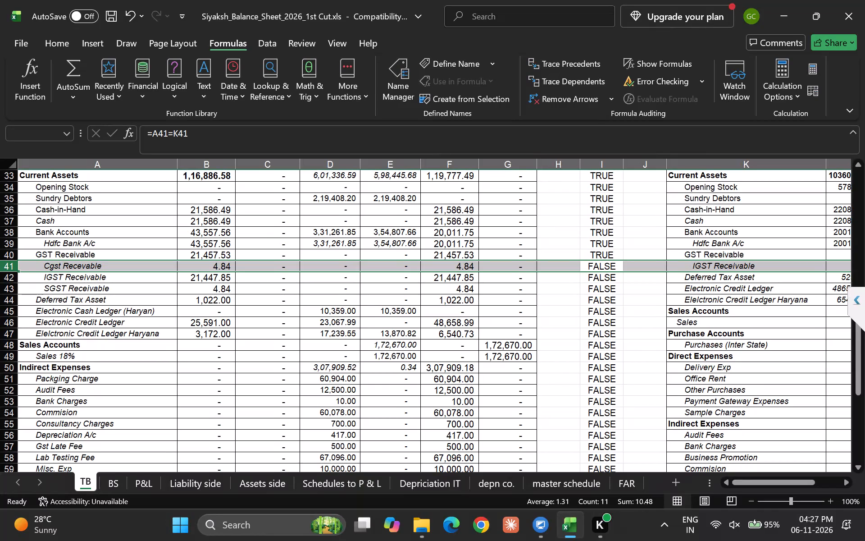
key("Right")
key("Right")
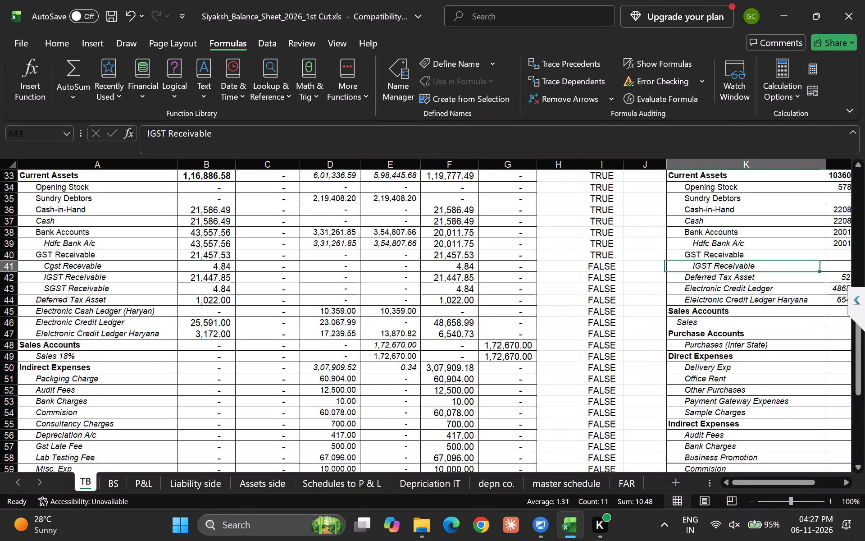
key("shift+Right")
key("shift+Right")
key("shift+Right")
key("shift+Right")
key("shift+Right")
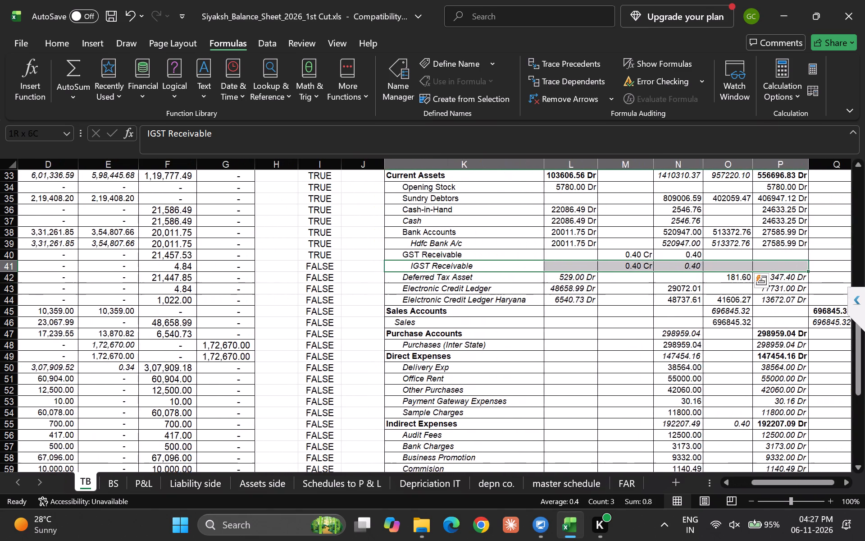
key("shift+Right")
key("ctrl+equal")
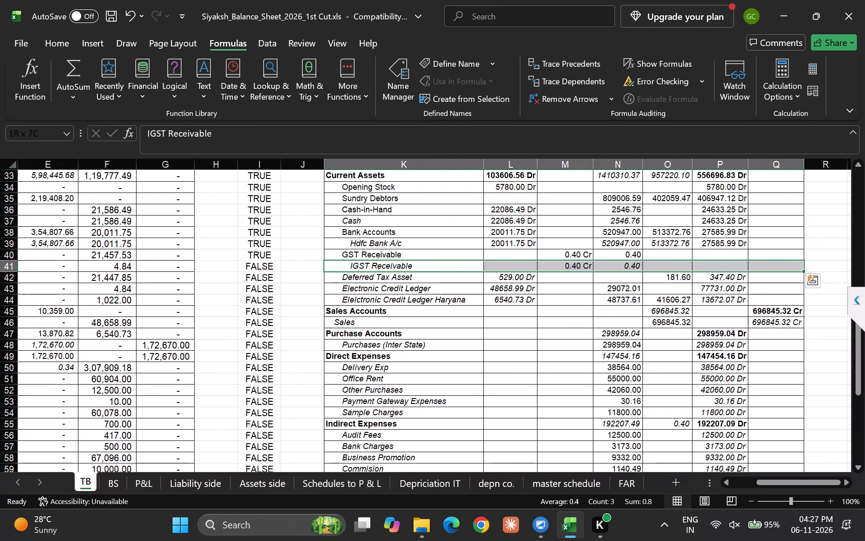
key("ctrl+shift+equal")
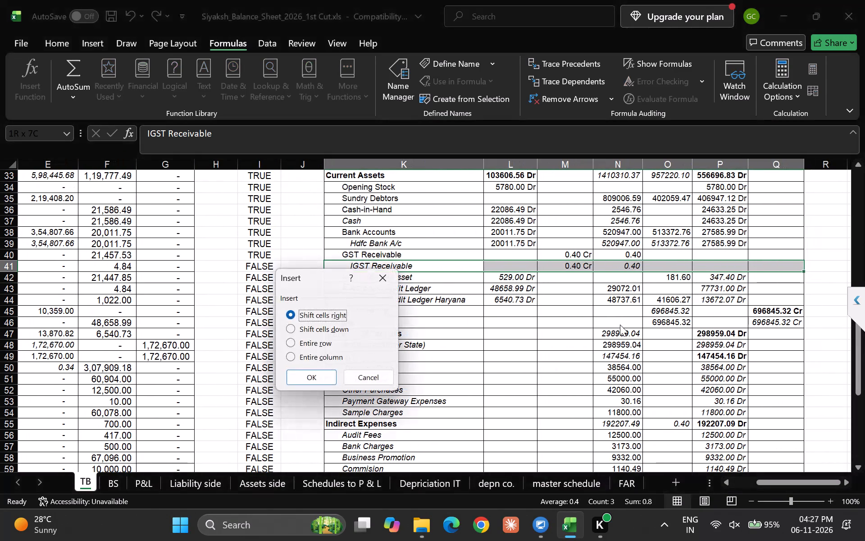
key("Down")
key("Return")
Insert blank cells at K43:Q43, shifting Deferred Tax Asset down to line up with the 2024-25 Deferred Tax Asset row.
key("Down")
key("Down")
key("shift+Right")
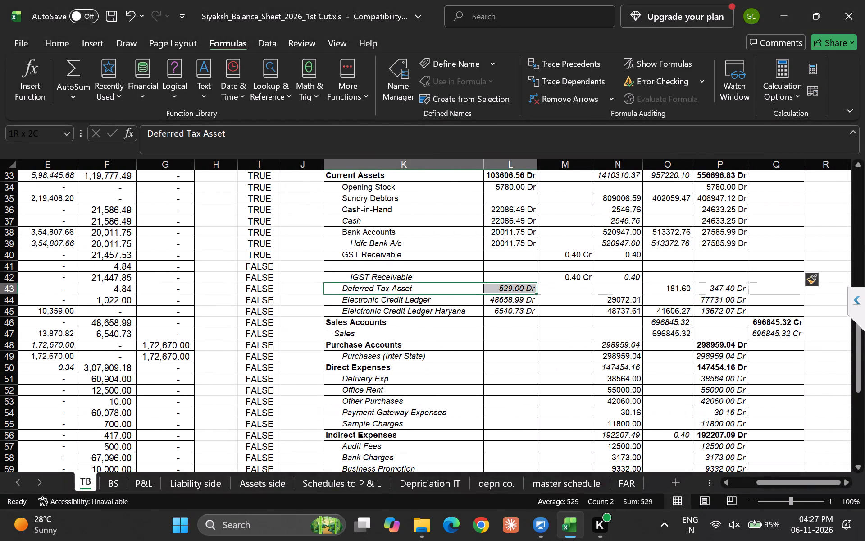
key("shift+Right")
key("shift+Right")
key("shift+Right")
key("shift+Right")
key("shift+Right")
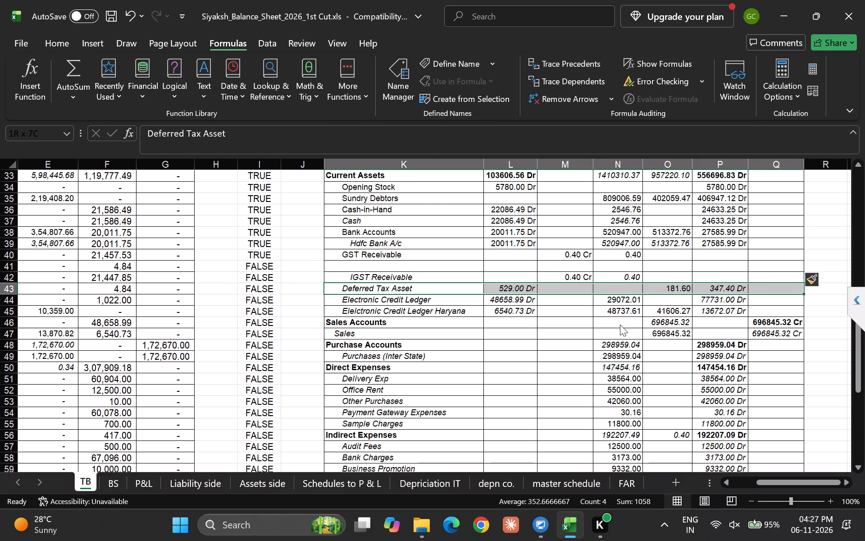
key("ctrl+shift+equal")
key("Down")
key("Return")
key("Down")
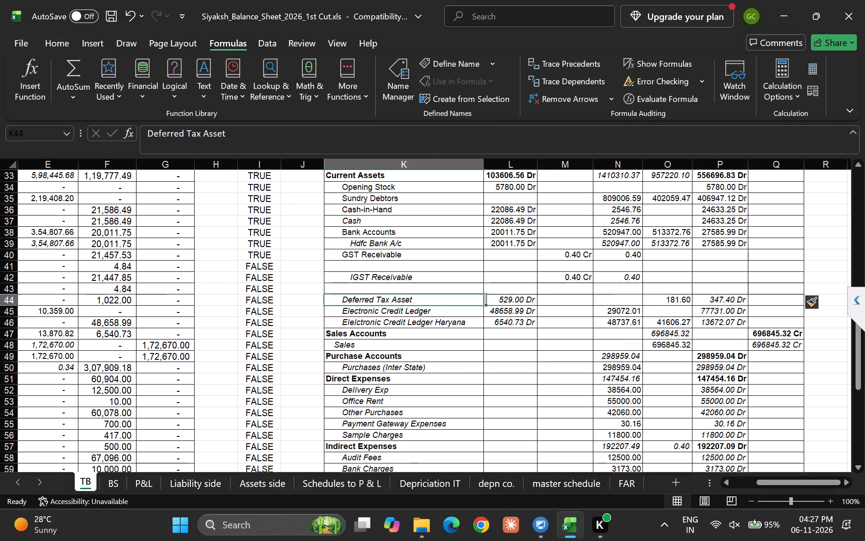
Copy the Cgst Recevable label from A41 into the blank cell K41 of the 2025-26 trial balance.
key("Up")
key("Up")
key("Up")
key("ctrl+Left")
key("ctrl+Left")
key("ctrl+Left")
key("ctrl+Left")
key("ctrl+Left")
key("ctrl+Left")
key("ctrl+Left")
key("ctrl+Left")
key("ctrl+Left")
key("ctrl+Left")
key("ctrl+Left")
key("ctrl+Left")
key("ctrl+Left")
key("ctrl+Left")
key("ctrl+Left")
key("ctrl+Left")
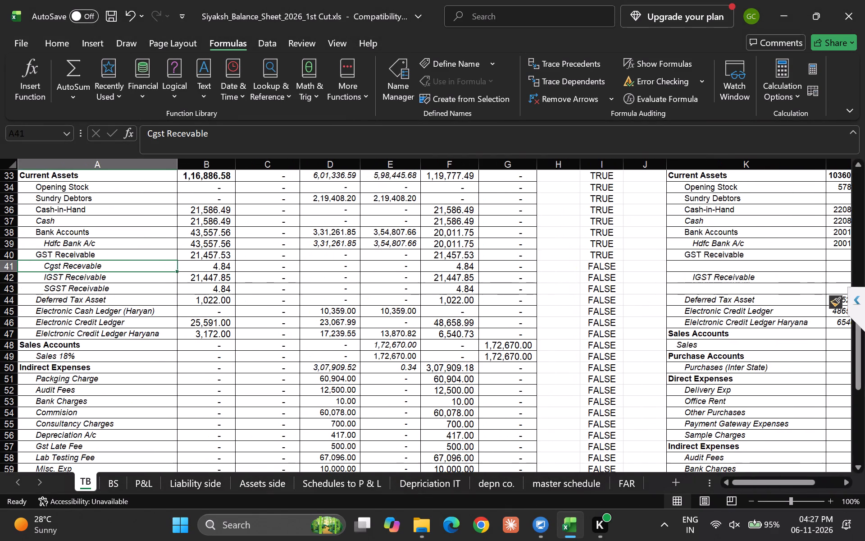
key("ctrl+c")
key("Right")
key("Right")
key("Right")
key("Right")
key("Right")
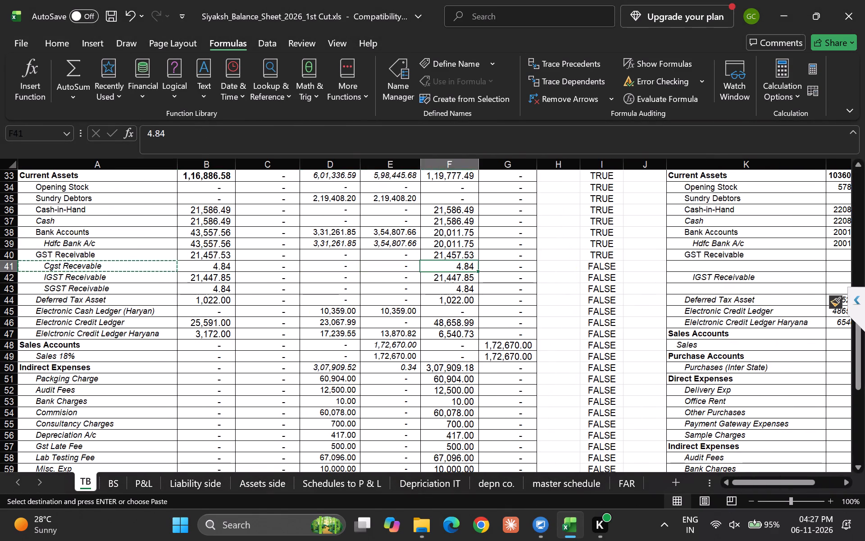
key("Right")
key("Right")
key("Right")
key("Right")
key("Right")
key("Return")
Copy the SGST Receivable label from A43 into the blank cell K43 of the 2025-26 trial balance.
key("Down")
key("Down")
key("Left")
key("Left")
key("Left")
key("Left")
key("Left")
key("Left")
key("Left")
key("Left")
key("Left")
key("Left")
key("Left")
key("Left")
key("Left")
key("Left")
key("Left")
key("Left")
key("Left")
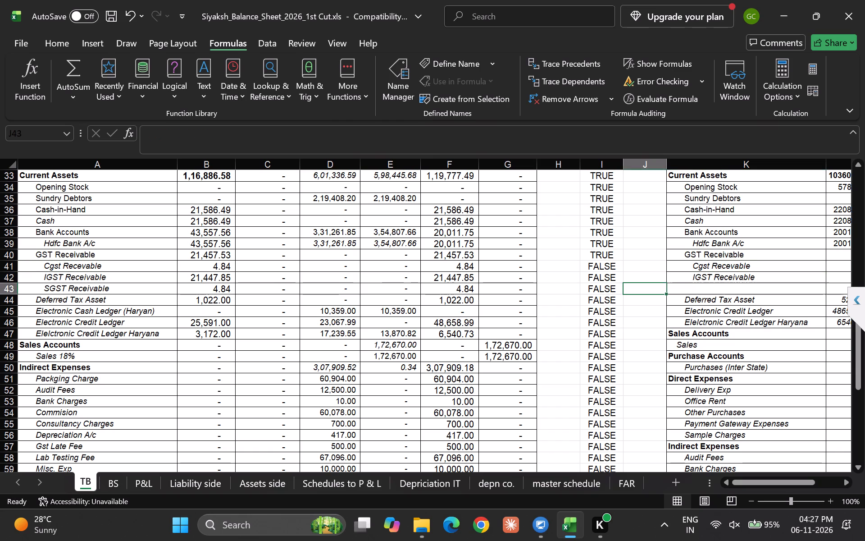
key("ctrl+c")
key("Right")
key("Right")
key("Right")
key("Right")
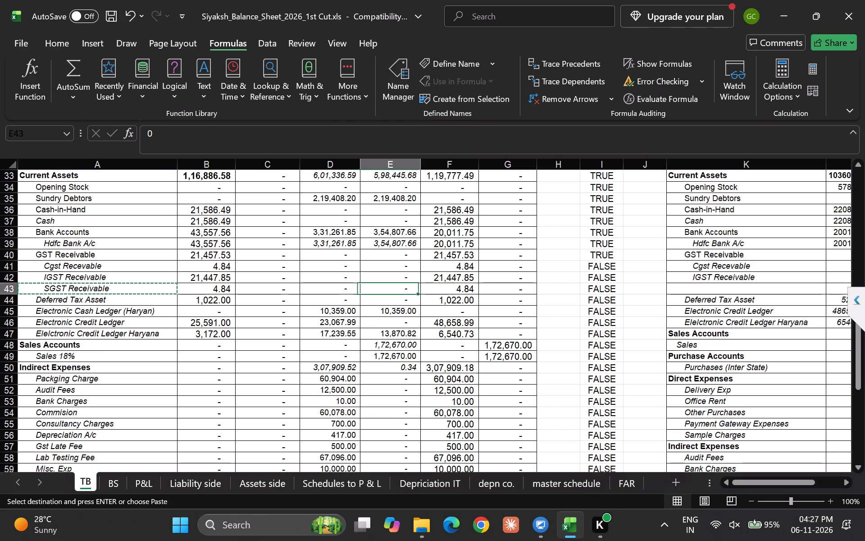
key("Right")
key("Right")
key("Right")
key("Right")
key("Right")
key("Right")
key("Return")
key("Down")
key("Up")
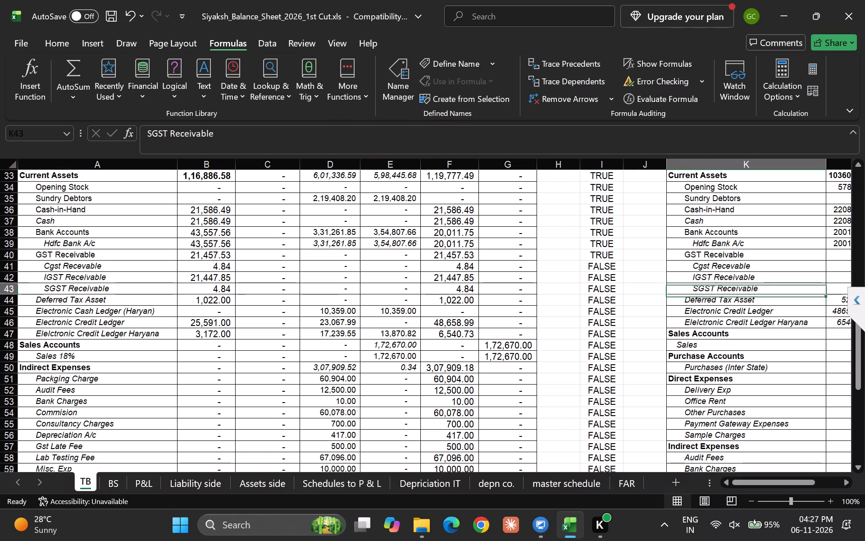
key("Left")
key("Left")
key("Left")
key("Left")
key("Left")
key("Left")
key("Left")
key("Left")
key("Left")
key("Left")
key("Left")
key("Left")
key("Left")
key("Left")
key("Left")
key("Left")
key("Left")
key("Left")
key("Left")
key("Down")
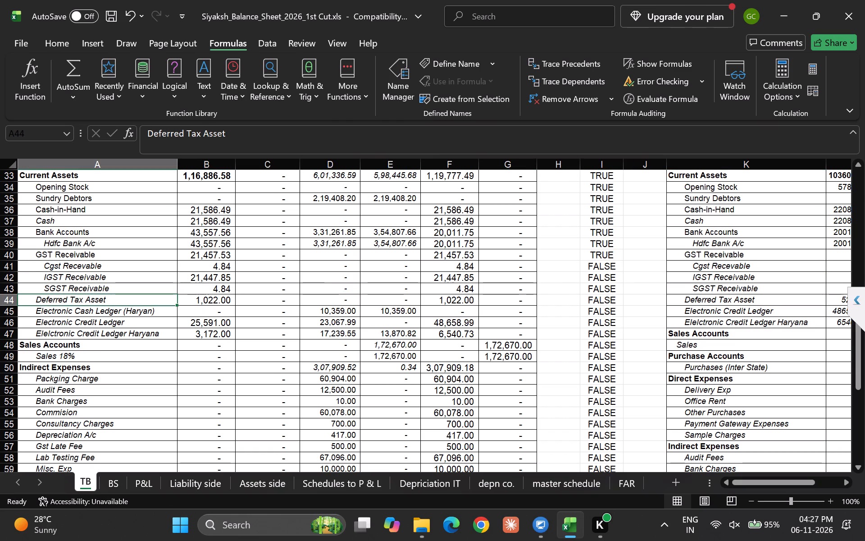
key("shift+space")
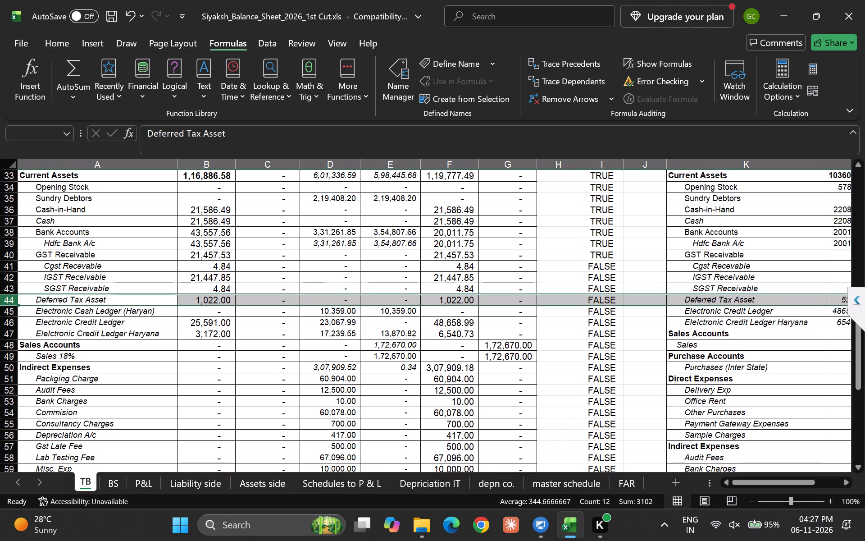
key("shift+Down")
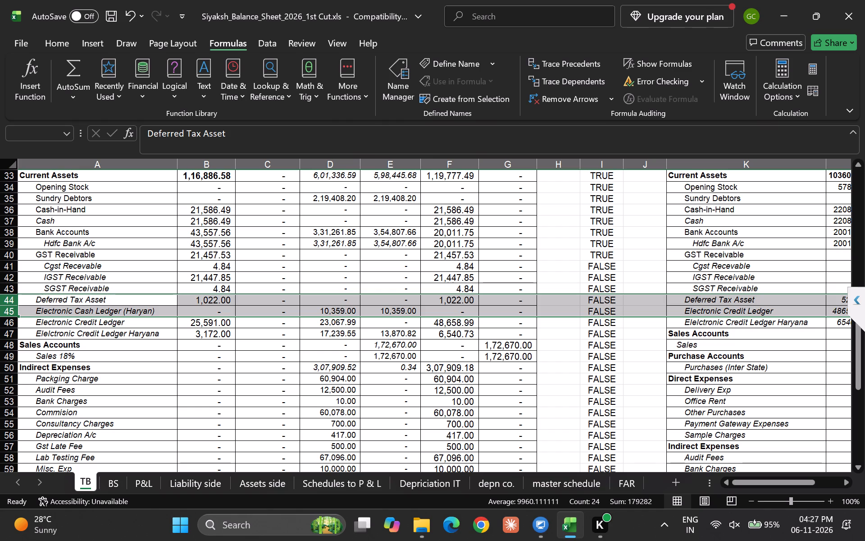
Trace dependents of F45, G45, E45 and D45 in the Electronic Cash Ledger (Haryan) row.
key("Down")
key("Right")
key("Right")
key("Right")
key("Right")
key("Right")
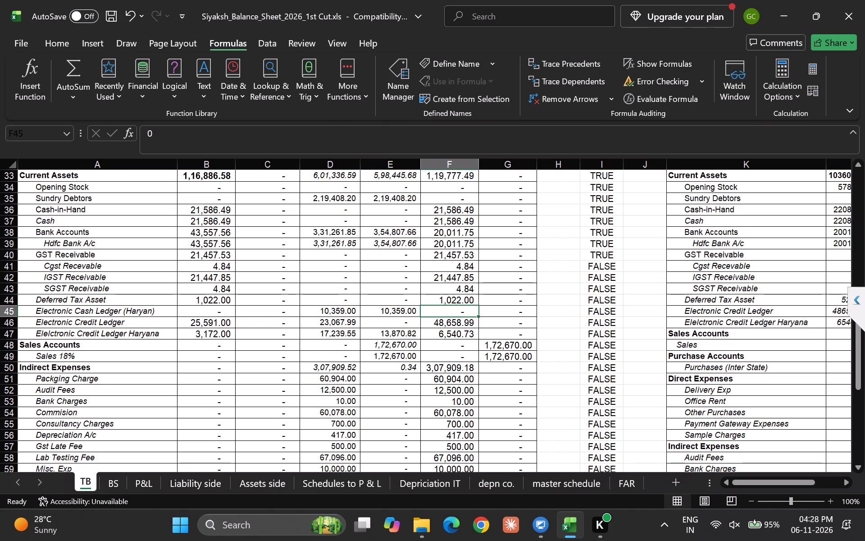
key("Right")
key("Left")
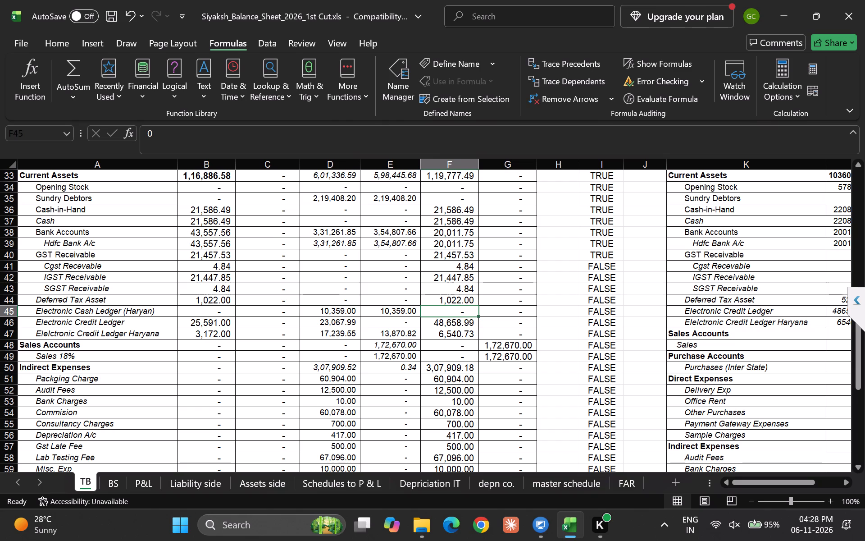
left_click(574, 84)
key("Return")
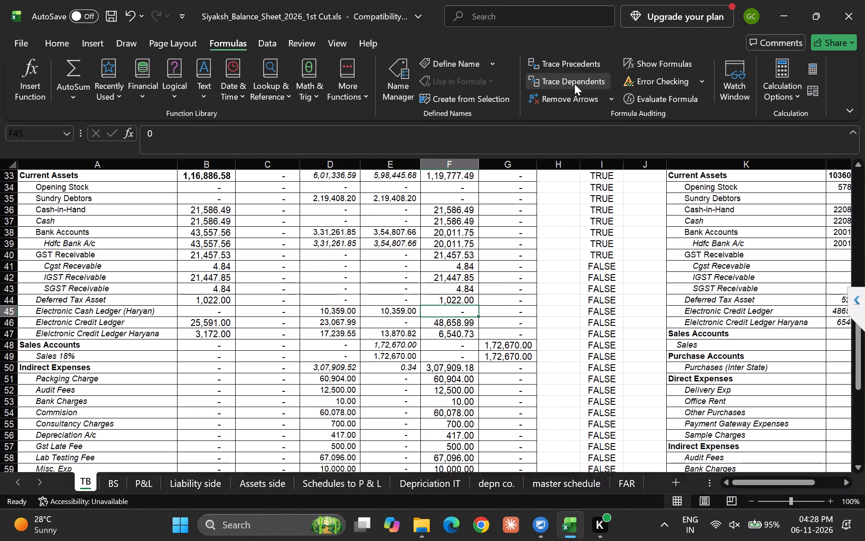
key("Right")
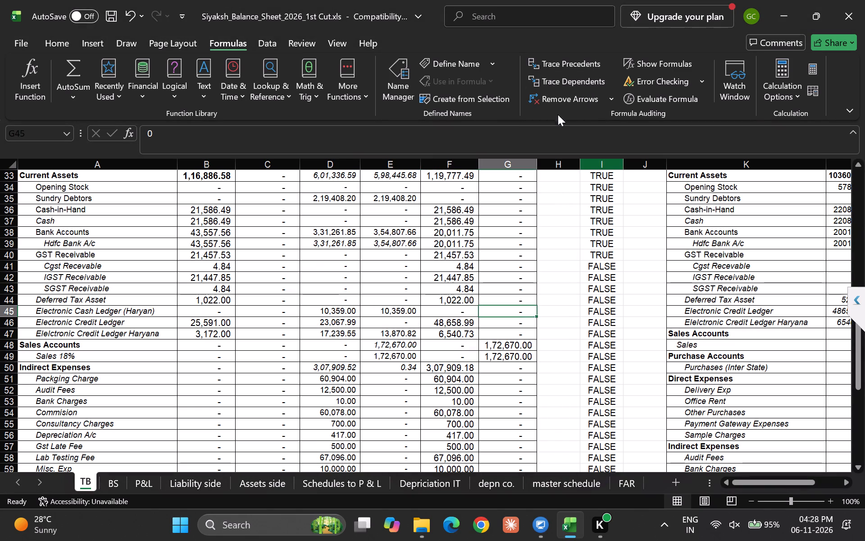
left_click(553, 87)
key("Return")
key("Left")
key("Left")
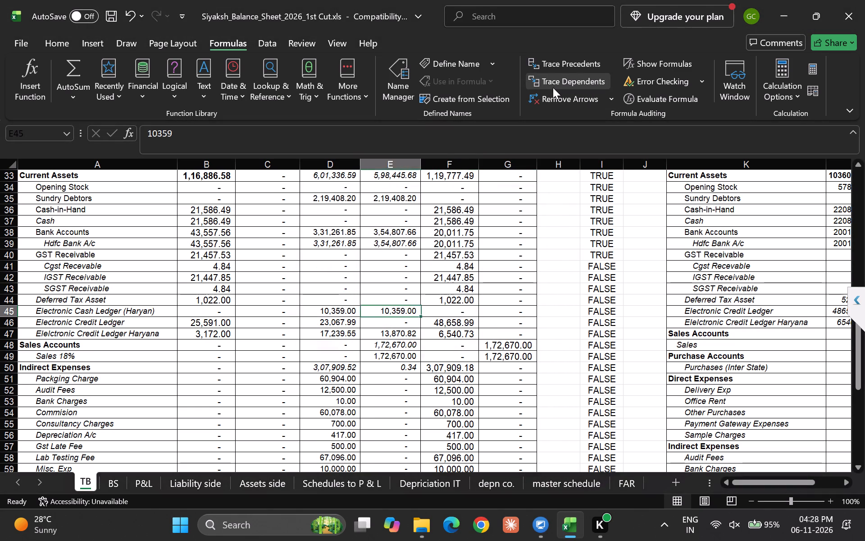
key("Left")
key("Left")
key("Right")
key("Right")
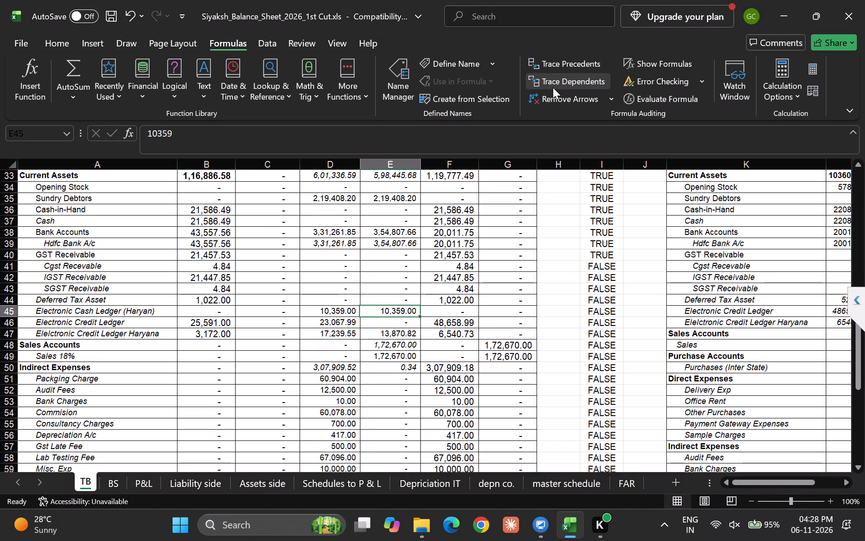
left_click(553, 87)
key("Return")
key("Left")
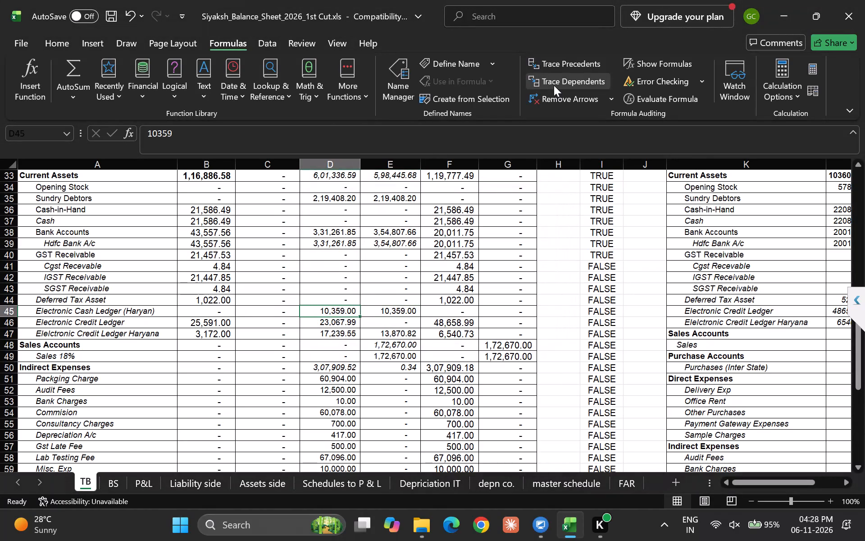
left_click(557, 83)
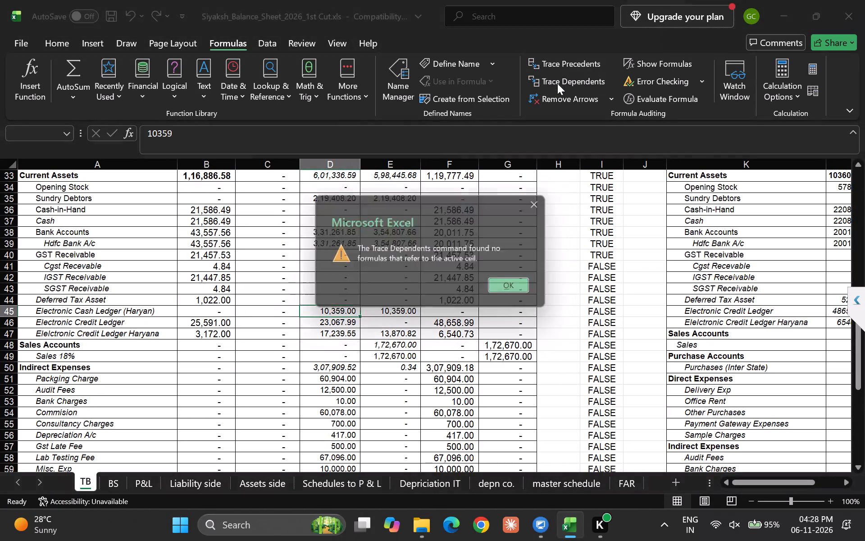
key("Return")
Examine the Electronic Cash Ledger (Haryan) entries across A45:G45 and compare them with the neighbouring rows.
key("Up")
key("Down")
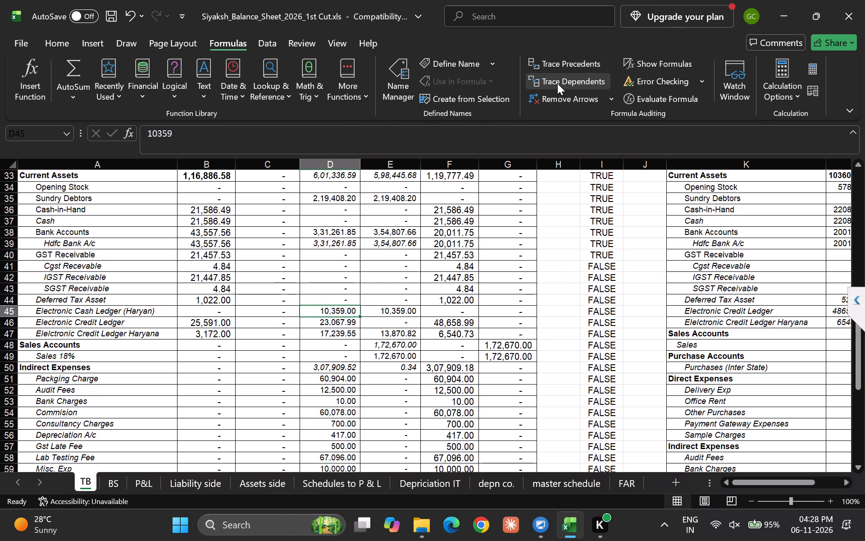
key("Up")
key("Down")
key("Up")
key("Down")
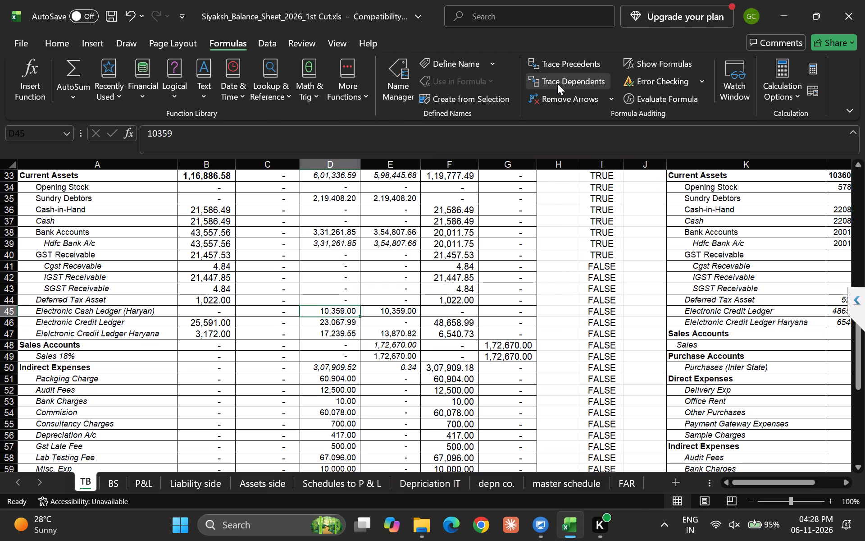
key("Left")
key("Left")
key("Left")
key("Left")
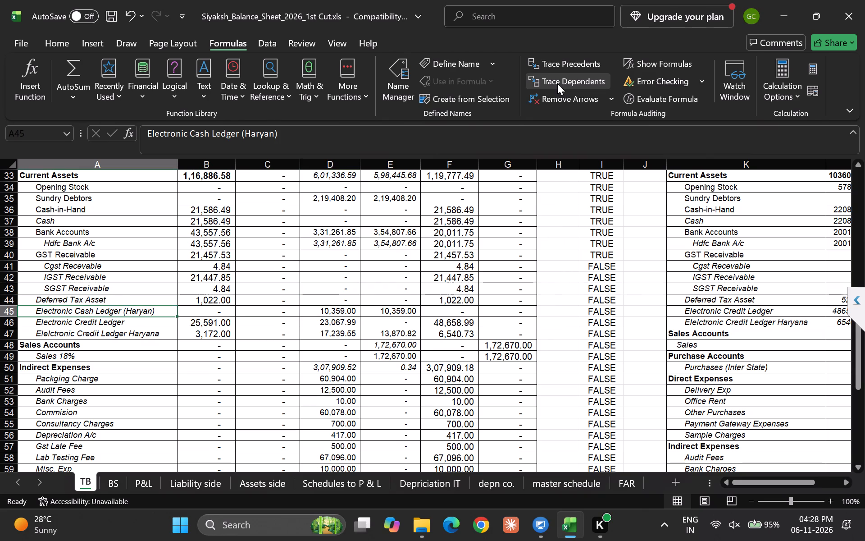
key("Right")
key("Right")
key("Right")
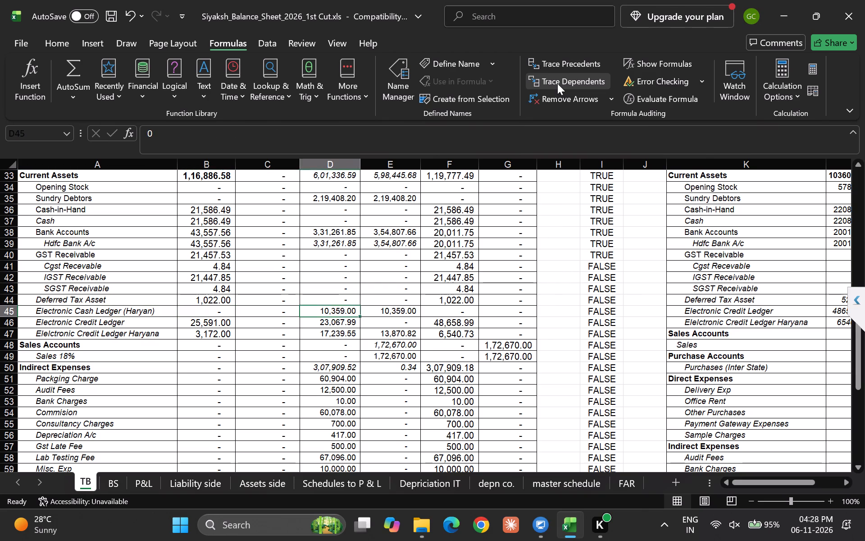
key("Right")
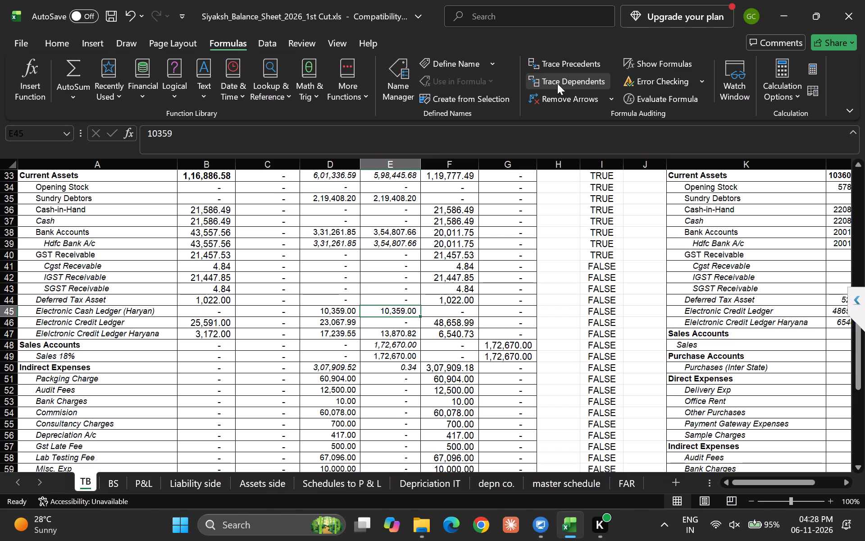
key("Down")
key("Down")
key("Up")
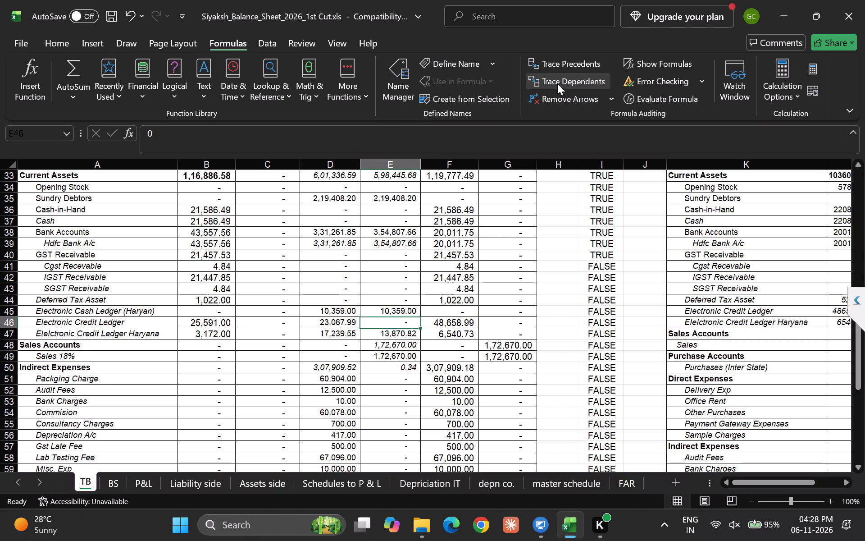
key("Up")
key("Left")
key("Left")
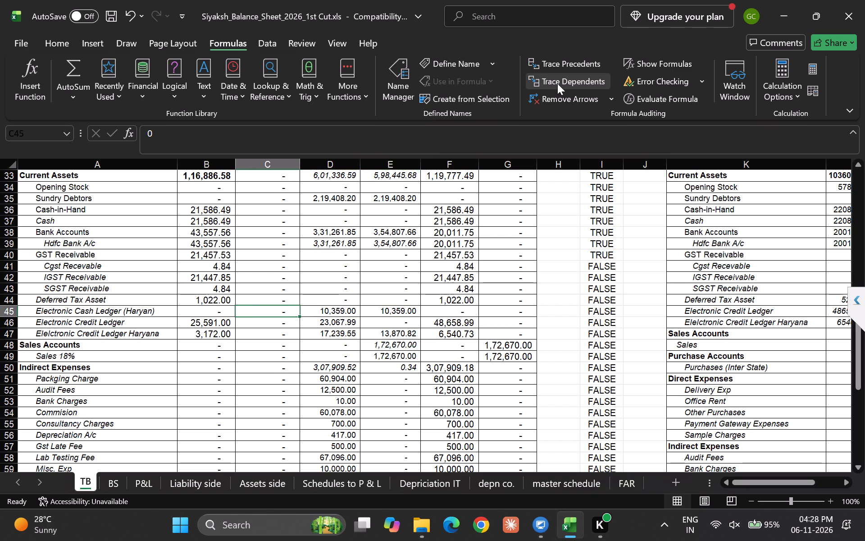
key("Left")
key("Left")
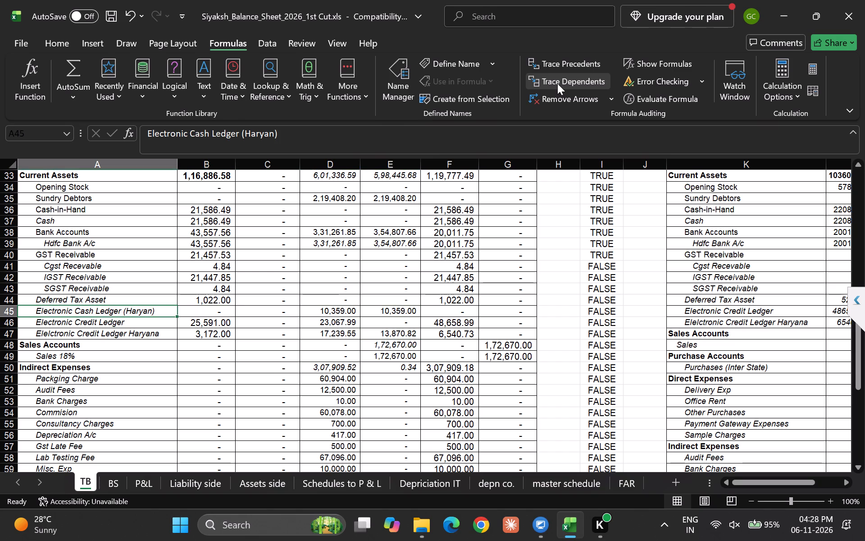
key("Down")
key("Up")
key("Right")
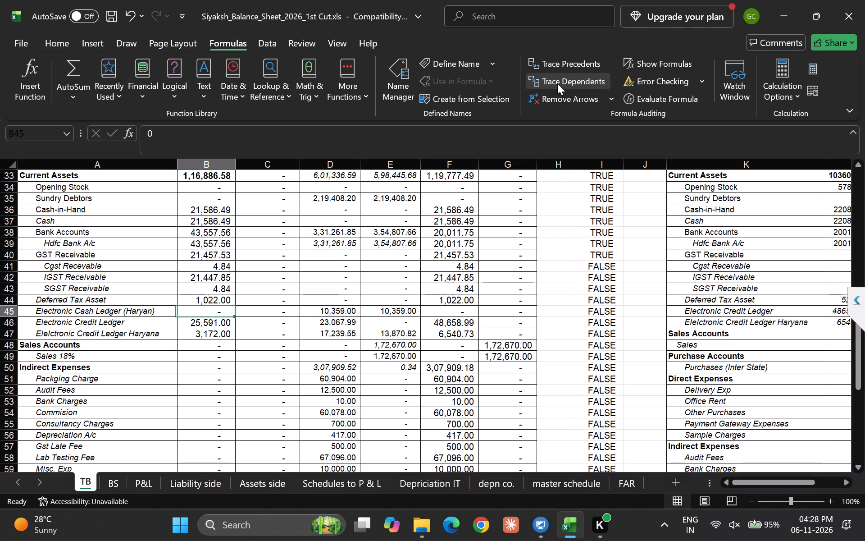
key("Down")
key("Up")
key("Right")
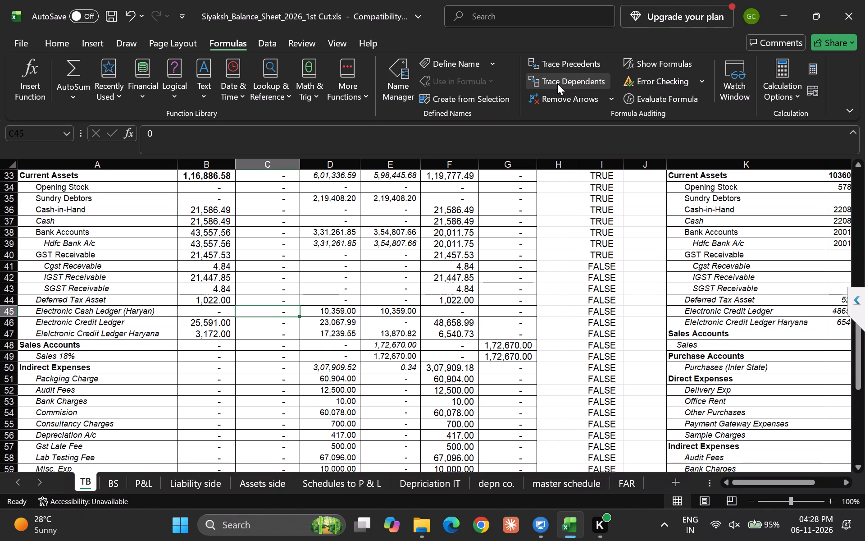
key("Right")
key("Right")
key("Right")
key("Down")
key("Up")
key("Right")
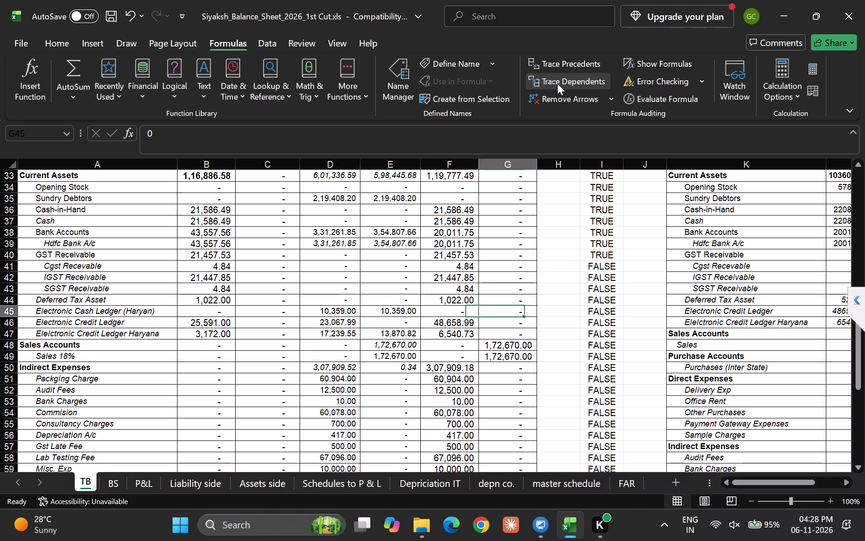
key("Left")
key("Left")
key("Left")
key("Left")
key("Left")
key("Left")
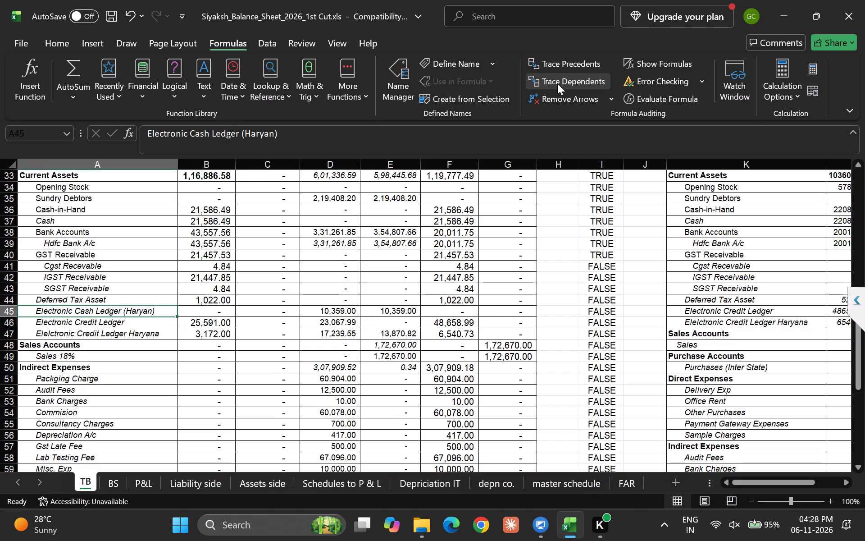
Insert blank cells at K45:Q45 in the 2025-26 trial balance, shifting Electronic Credit Ledger and the entries below it down.
key("Right")
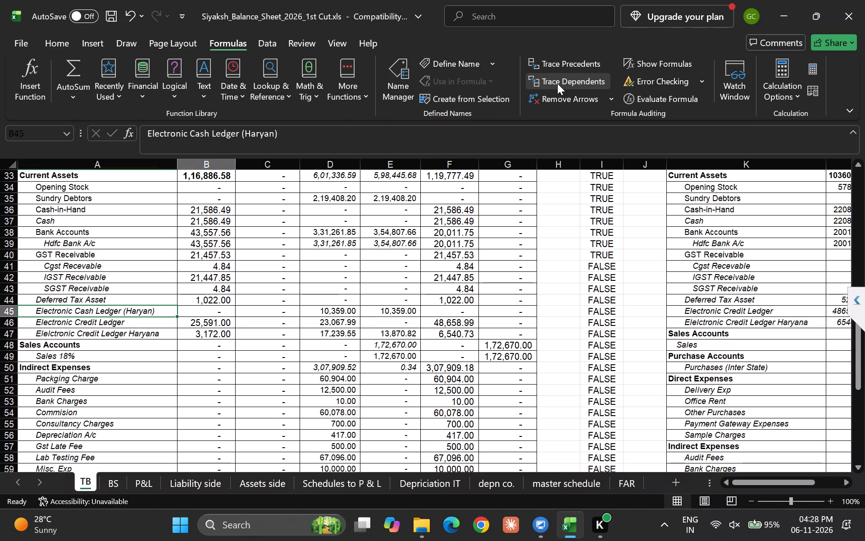
key("Right")
key("Right")
key("Right")
key("Right")
key("Right")
key("Right")
key("Right")
key("Right")
key("Right")
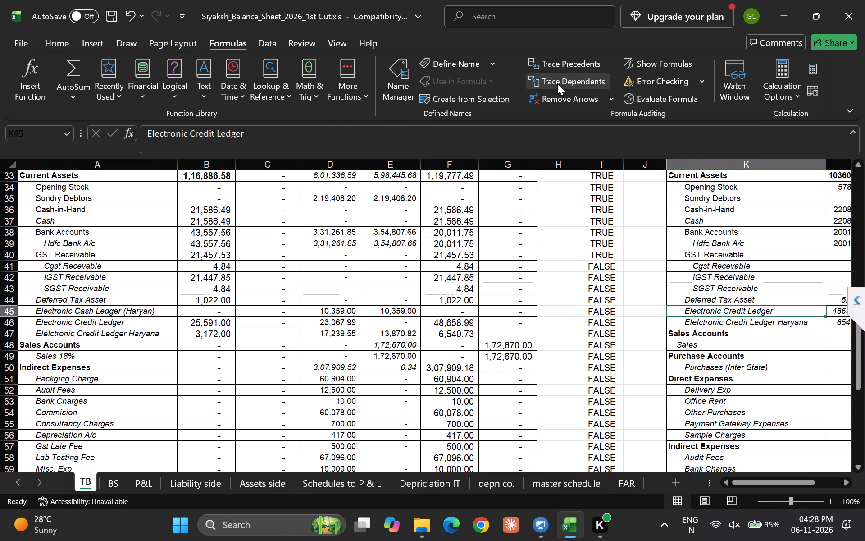
key("shift+Right")
key("shift+Right")
key("shift+Right")
key("shift+Right")
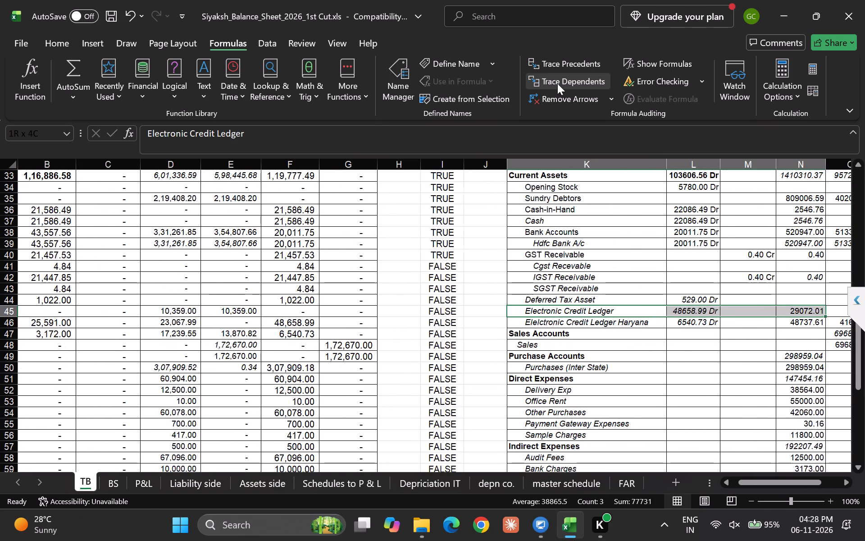
key("shift+Right")
key("shift+Right")
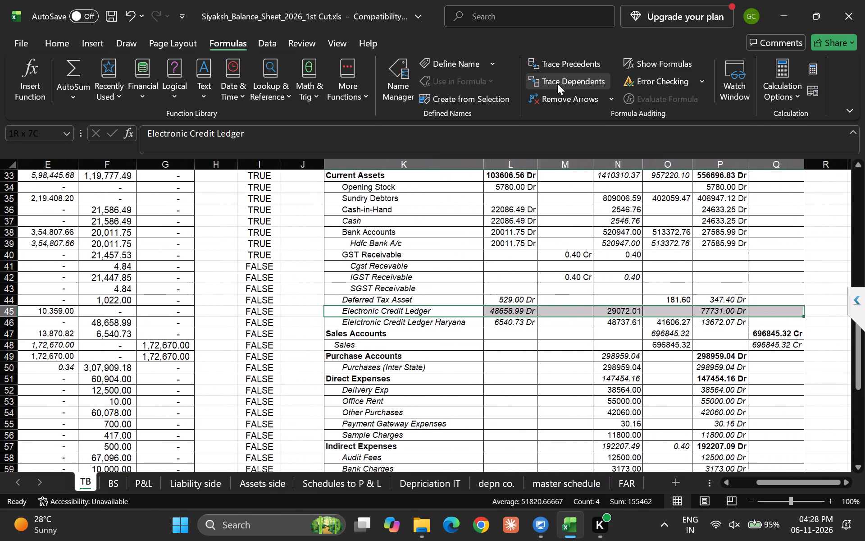
key("ctrl+shift+equal")
key("Down")
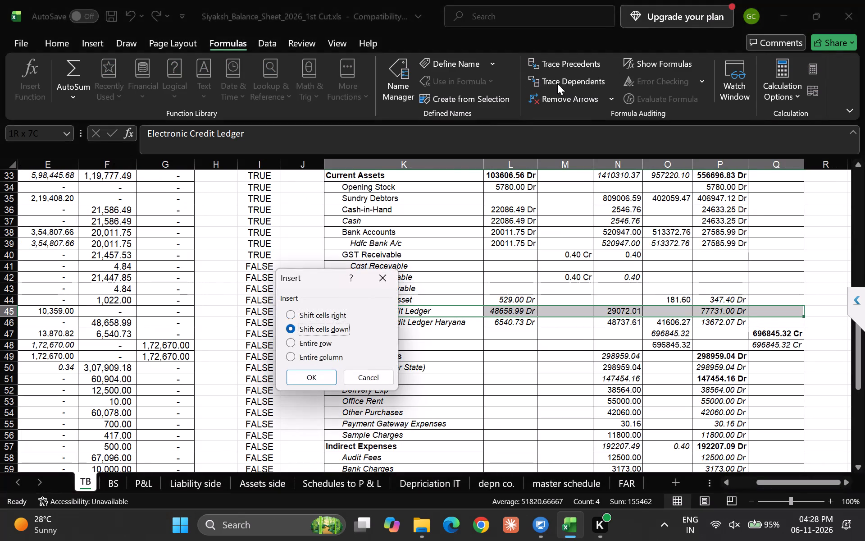
key("Return")
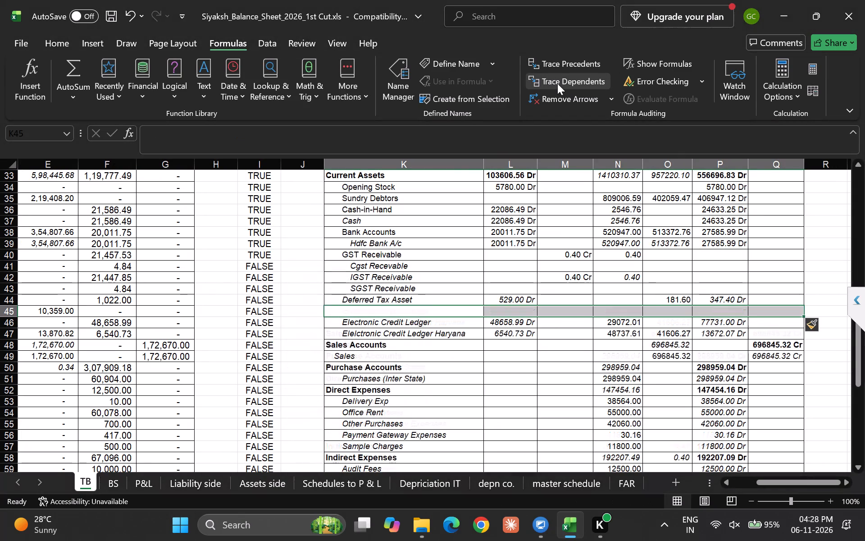
Copy the Electronic Cash Ledger (Haryan) label from A45 into the blank cell K45 of the 2025-26 trial balance.
key("Up")
key("Down")
key("Left")
key("Left")
key("Left")
key("Left")
key("Left")
key("Left")
key("Left")
key("Left")
key("Left")
key("Left")
key("Left")
key("Left")
key("Left")
key("Left")
key("Left")
key("Left")
key("Left")
key("Left")
key("Left")
key("Left")
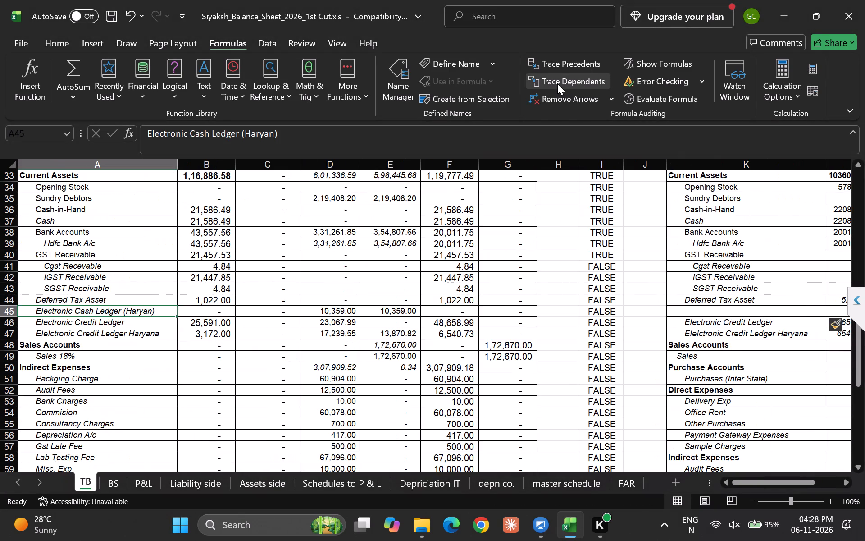
key("ctrl+c")
key("Right")
key("Right")
key("Right")
key("Right")
key("Right")
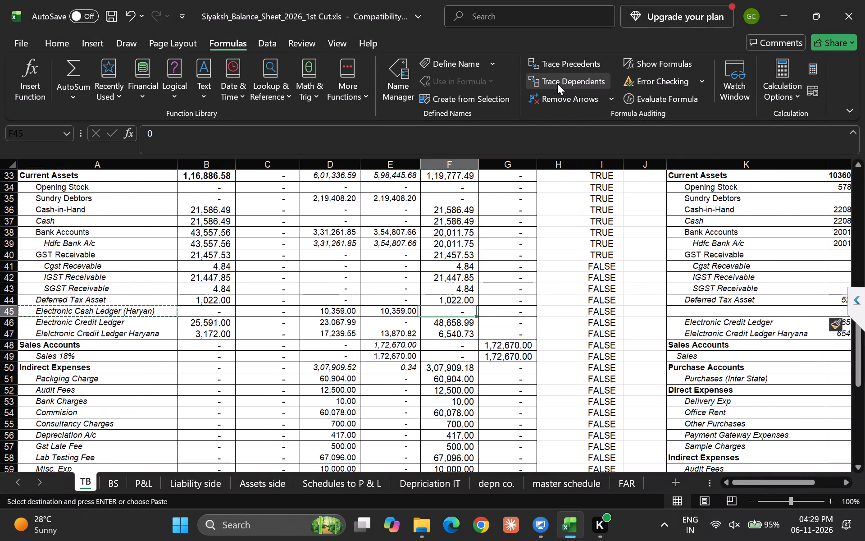
key("Right")
key("Right")
key("Right")
key("Right")
key("Right")
key("Return")
key("Down")
key("Up")
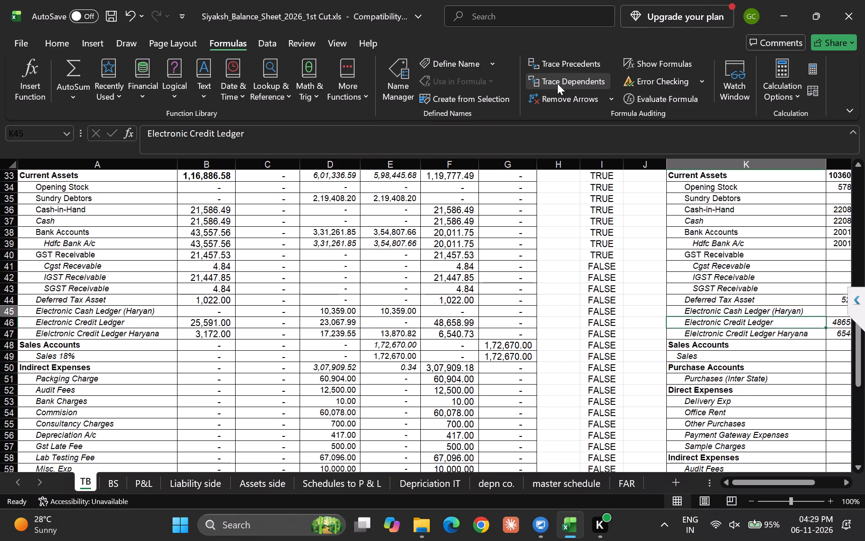
Fill the label comparison formula in column I down from I32 through the Sales Accounts row, I48.
key("Down")
key("Down")
key("Down")
key("shift+space")
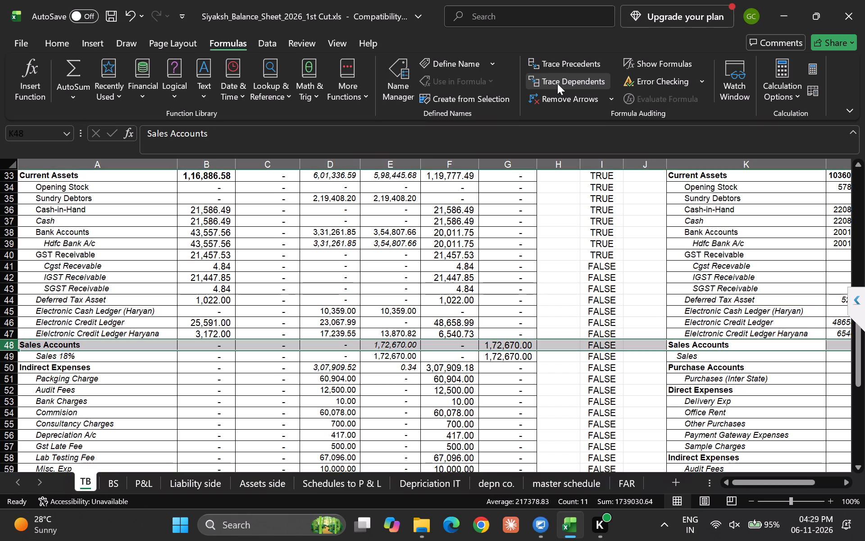
key("Left")
key("Left")
key("shift+Up")
key("shift+Up")
key("shift+Up")
key("shift+Up")
key("shift+Up")
key("shift+Up")
key("shift+Up")
key("shift+Up")
key("shift+Up")
key("shift+Up")
key("shift+Up")
key("shift+Up")
key("shift+Up")
key("shift+Up")
key("shift+Up")
key("shift+Up")
key("shift+Up")
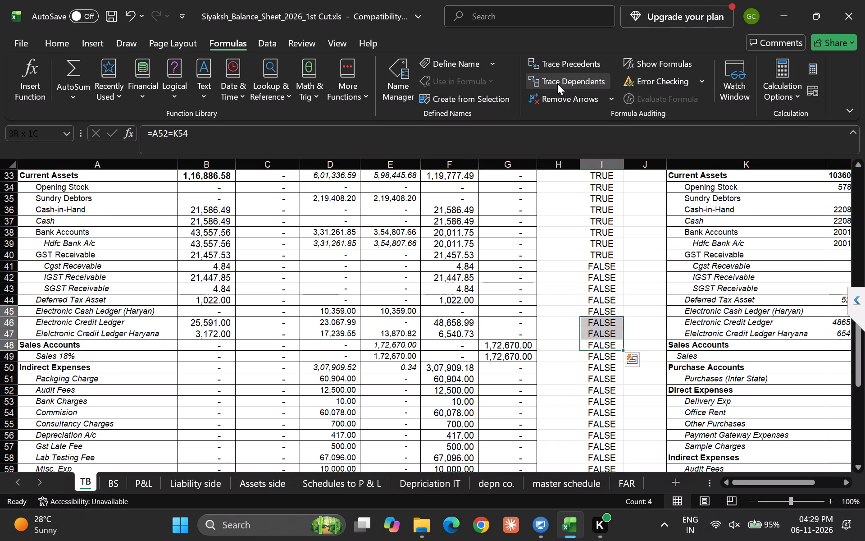
key("shift+Down")
key("ctrl+d")
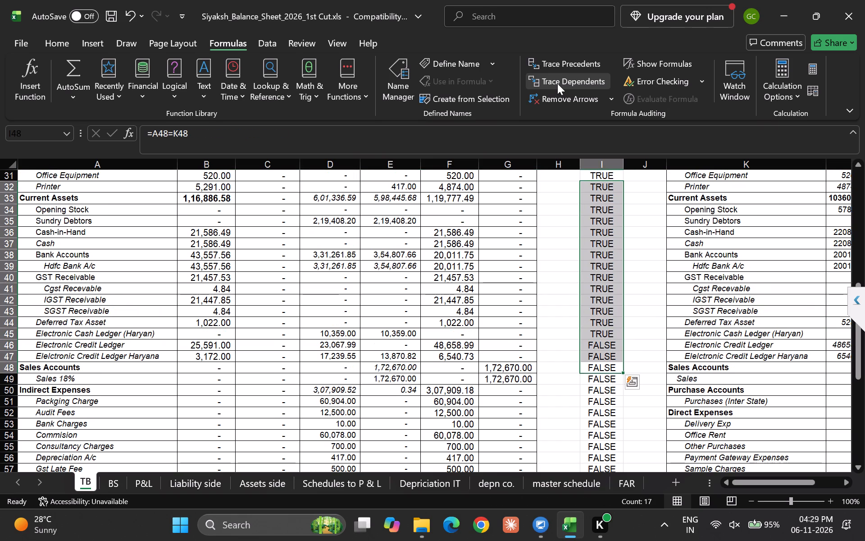
Fill the comparison formula =A48=K48 down from I48 through I57.
key("Down")
key("Down")
key("Up")
key("Up")
key("shift+Down")
key("shift+Down")
key("shift+Down")
key("shift+Down")
key("shift+Down")
key("shift+Down")
key("shift+Down")
key("shift+Down")
key("shift+Down")
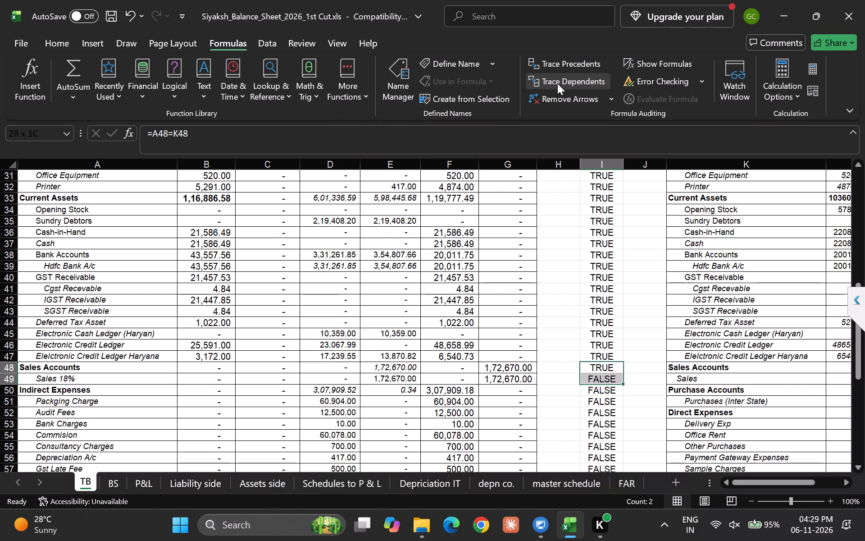
key("ctrl+d")
key("ctrl+d")
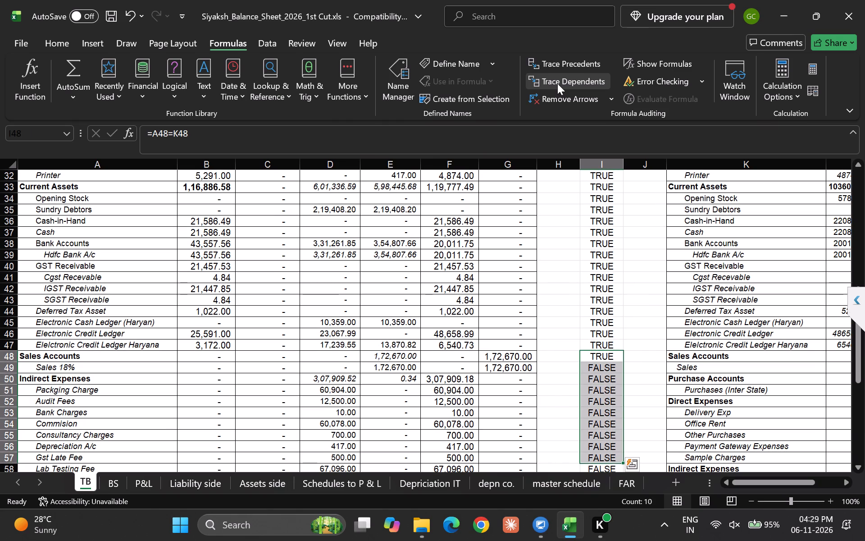
Shorten the Sales 18% label in A49 to Sales so it matches the 2025-26 ledger name.
key("Down")
key("shift+space")
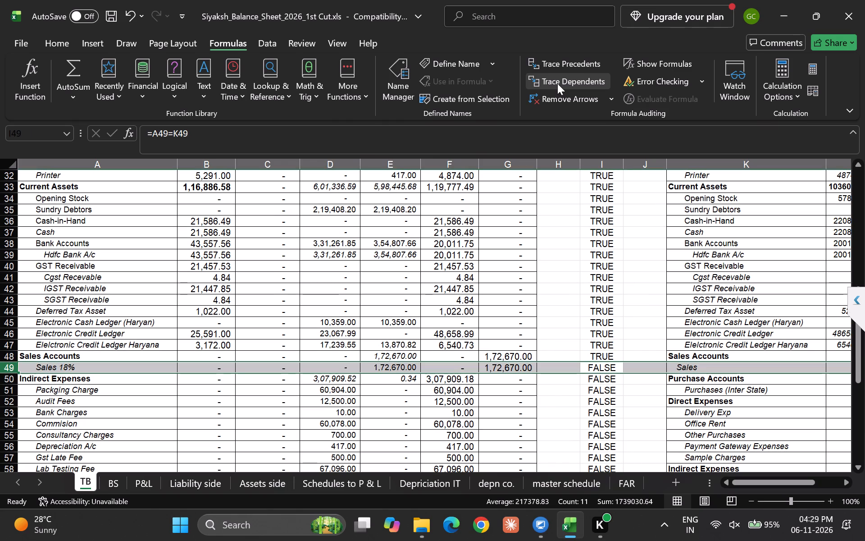
key("Down")
key("Up")
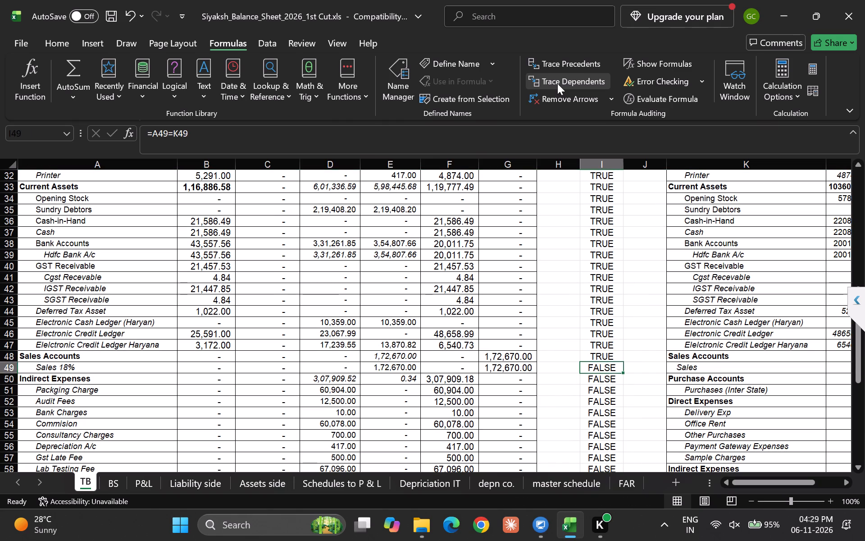
key("Left")
key("Left")
key("Left")
key("Left")
key("Left")
key("Left")
key("Left")
key("Left")
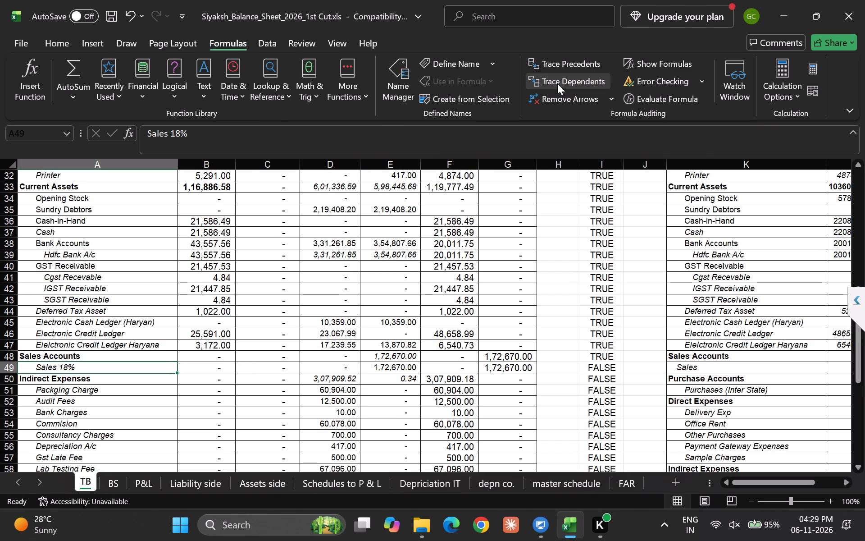
key("F2")
key("BackSpace")
key("BackSpace")
key("BackSpace")
key("BackSpace")
key("Return")
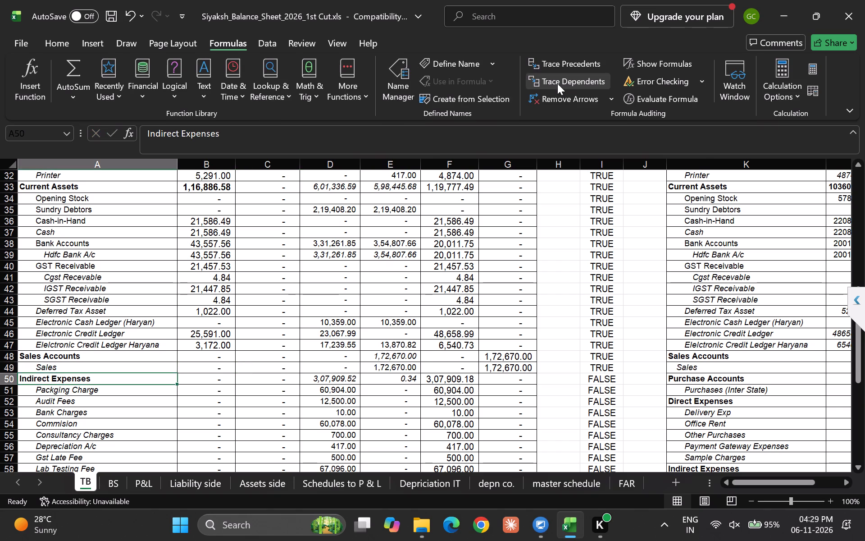
key("Up")
key("Right")
key("Left")
key("Down")
Insert two rows of blank cells at A50:G51 above Indirect Expenses in the 2024-25 trial balance, shifting cells down.
key("shift+space")
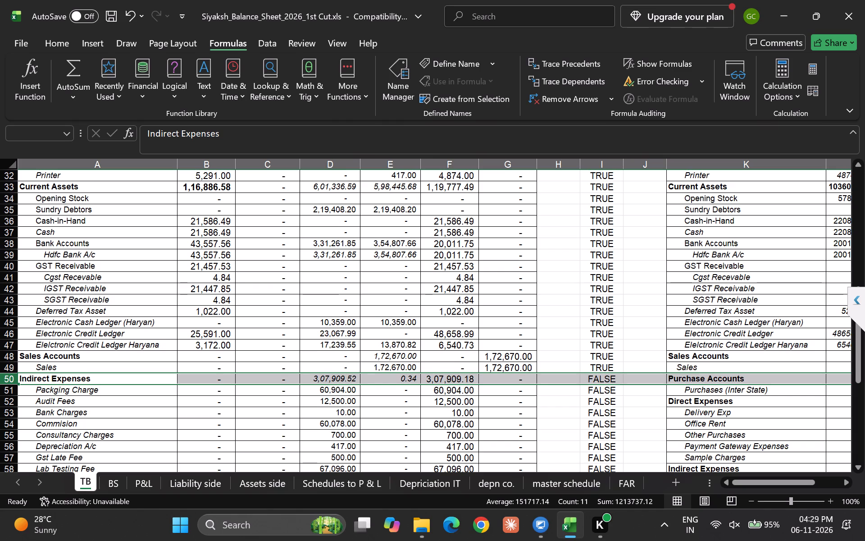
scroll(549, 348, "down", 2)
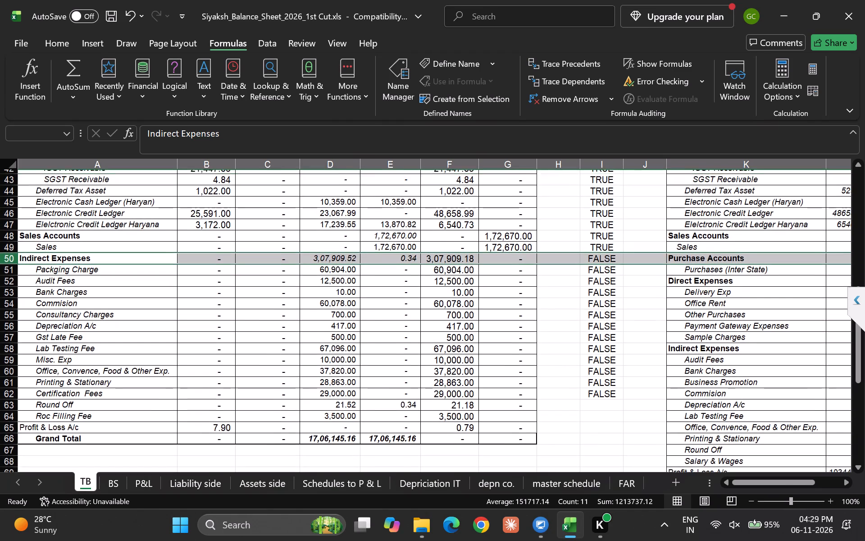
scroll(549, 348, "down", 1)
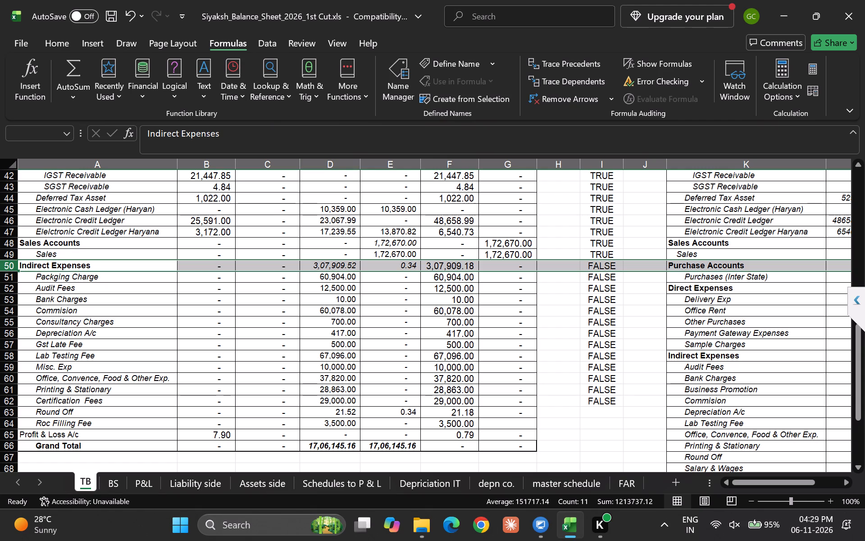
key("Left")
key("Left")
key("shift+Right")
key("shift+Right")
key("shift+Right")
key("shift+Right")
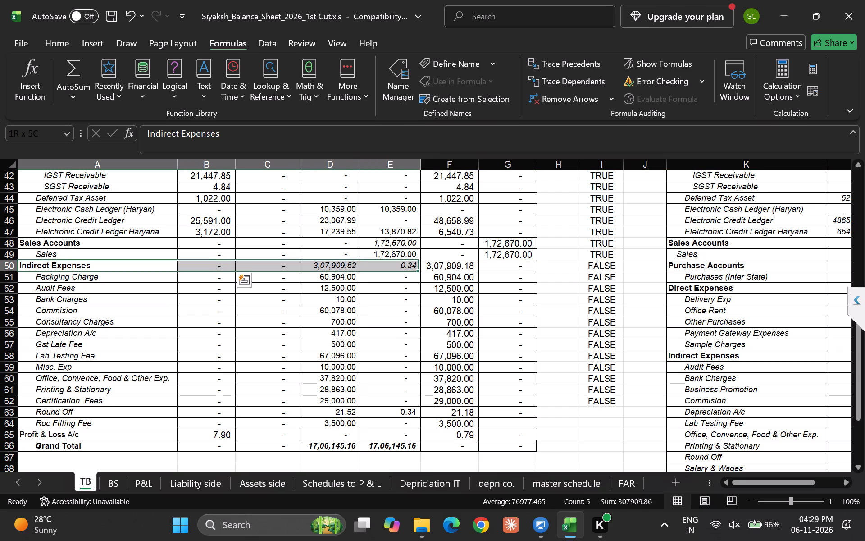
key("shift+Right")
key("shift+Right")
key("shift+Down")
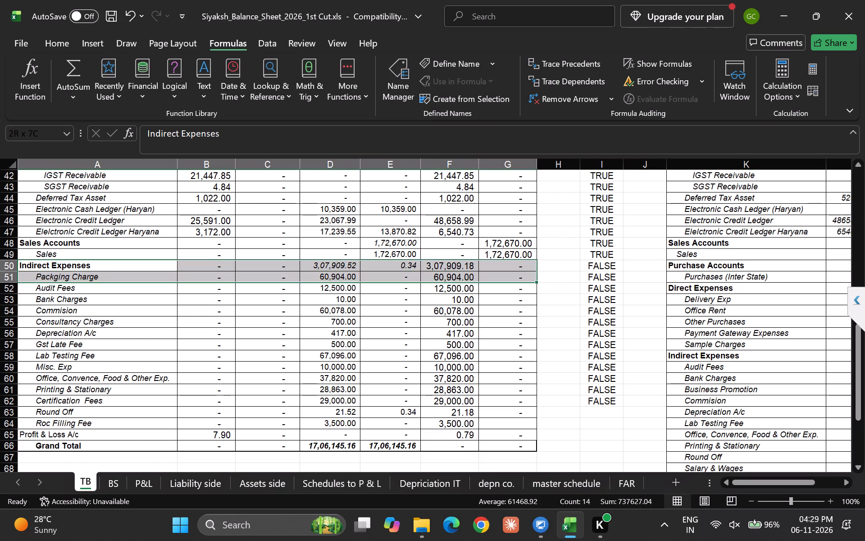
key("ctrl+shift+equal")
key("Down")
key("Return")
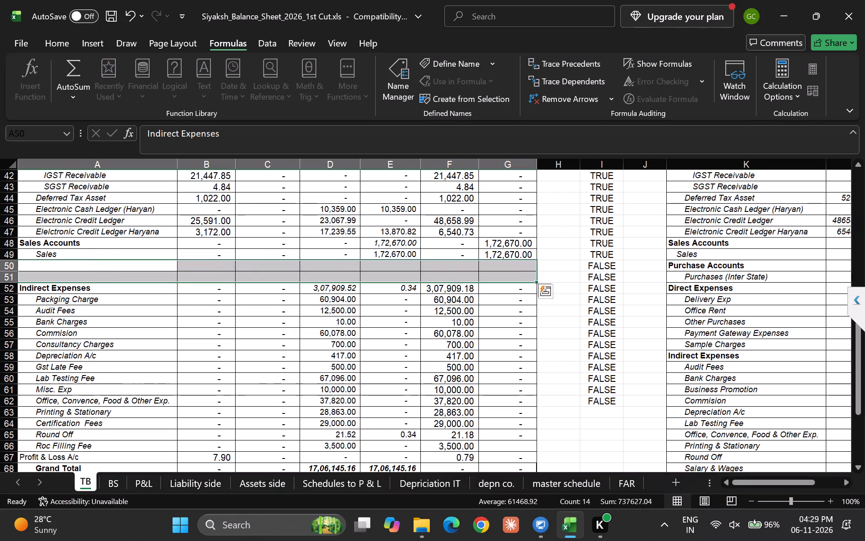
Copy the Purchase Accounts and Purchases (Inter State) labels from K50:K51 into the blank cells A50:A51 of the 2024-25 trial balance.
key("Down")
key("Up")
key("Right")
key("Right")
key("Right")
key("Right")
key("Right")
key("Right")
key("Right")
key("Right")
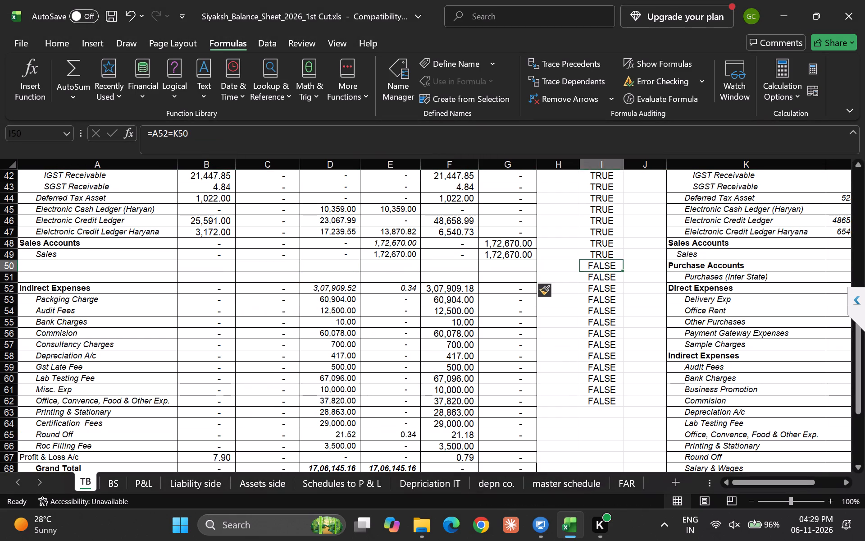
key("Right")
key("Right")
key("shift+Down")
key("shift+Up")
key("shift+Down")
key("ctrl+c")
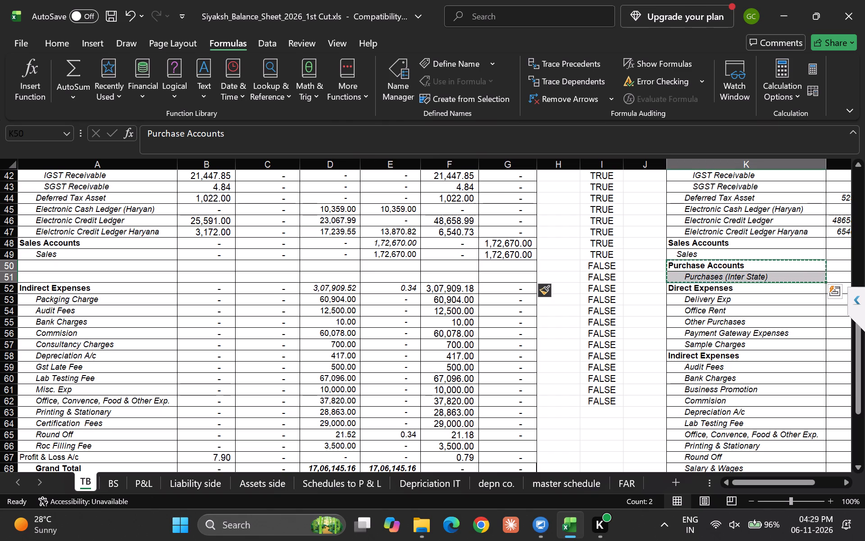
key("Left")
key("Left")
key("Left")
key("Left")
key("Left")
key("Left")
key("Left")
key("Left")
key("Left")
key("Left")
key("Left")
key("Left")
key("Left")
key("Left")
key("Left")
key("Left")
key("Left")
key("Return")
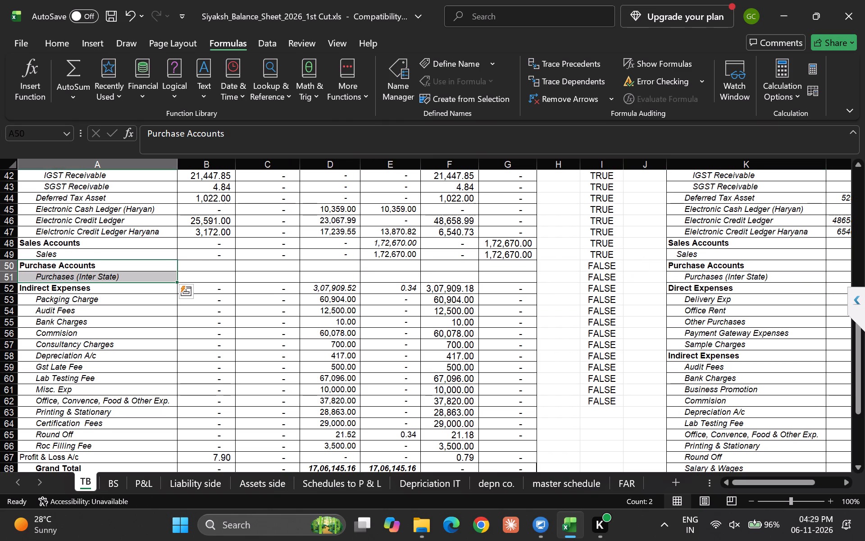
Fill the label comparison formula =A49=K49 down from I49 through I52.
key("Down")
key("Right")
key("Right")
key("Right")
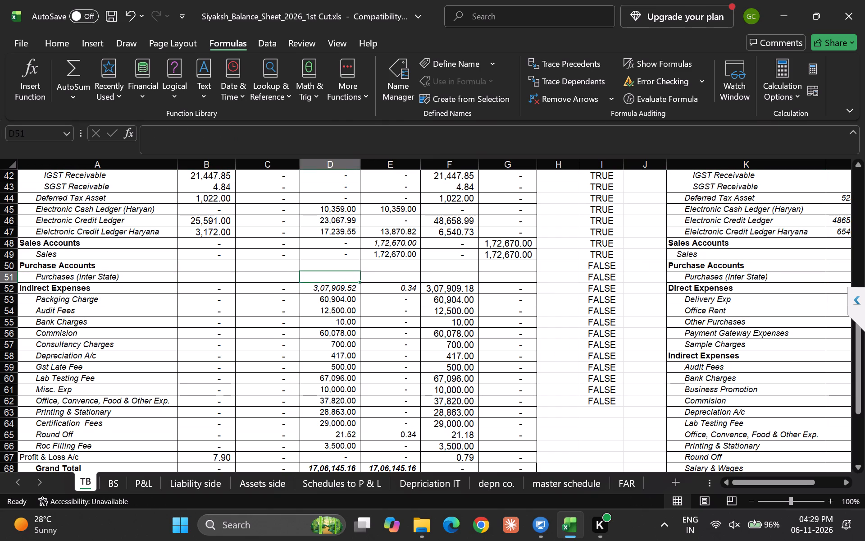
key("Right")
key("Right")
key("Right")
key("Right")
key("Right")
key("Up")
key("Up")
key("shift+Down")
key("shift+Down")
key("shift+Down")
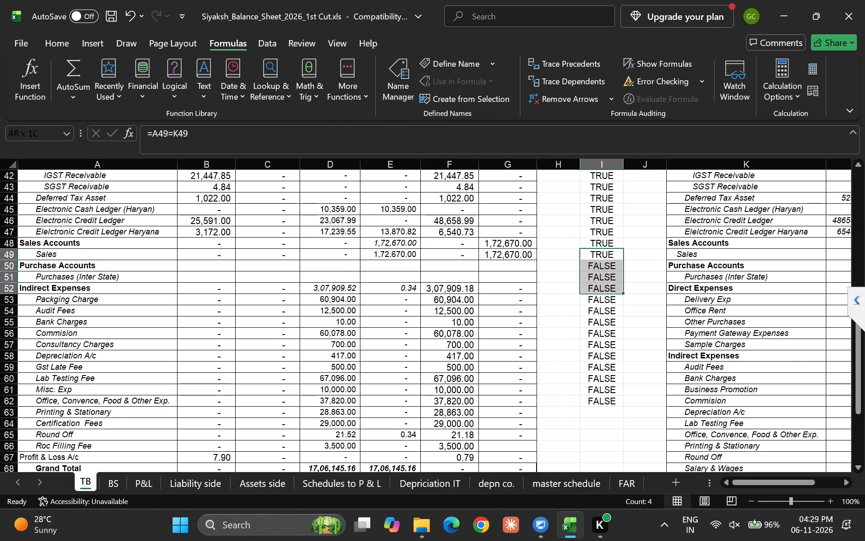
key("ctrl+d")
Compare the expense ledger rows of both trial balances from row 52 down to the Grand Total.
key("Down")
key("Down")
key("Down")
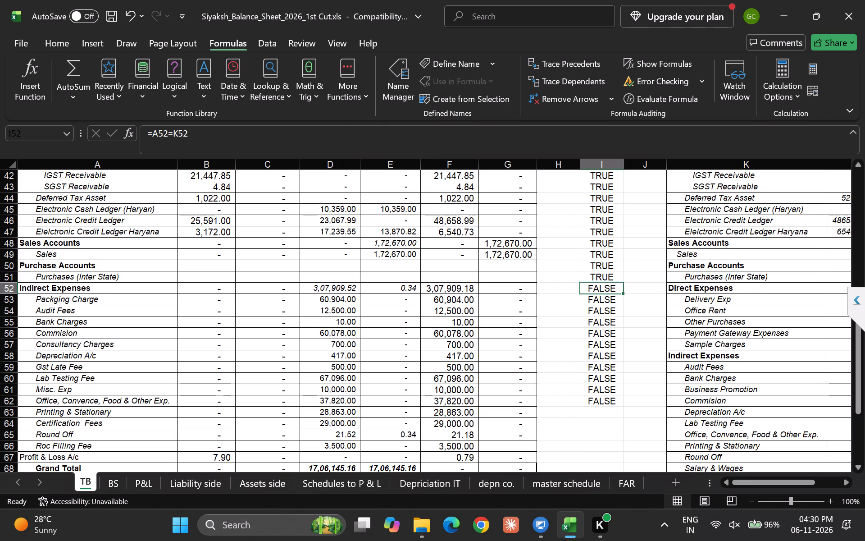
key("shift+space")
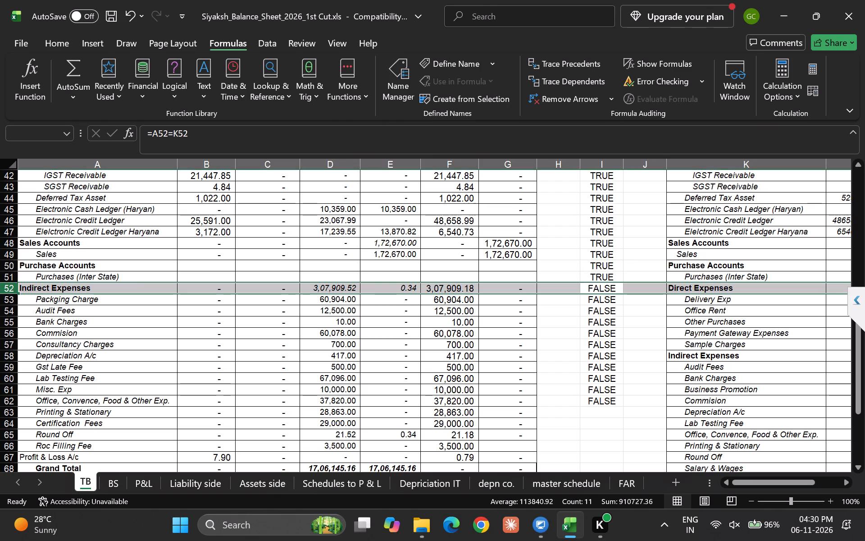
key("Down")
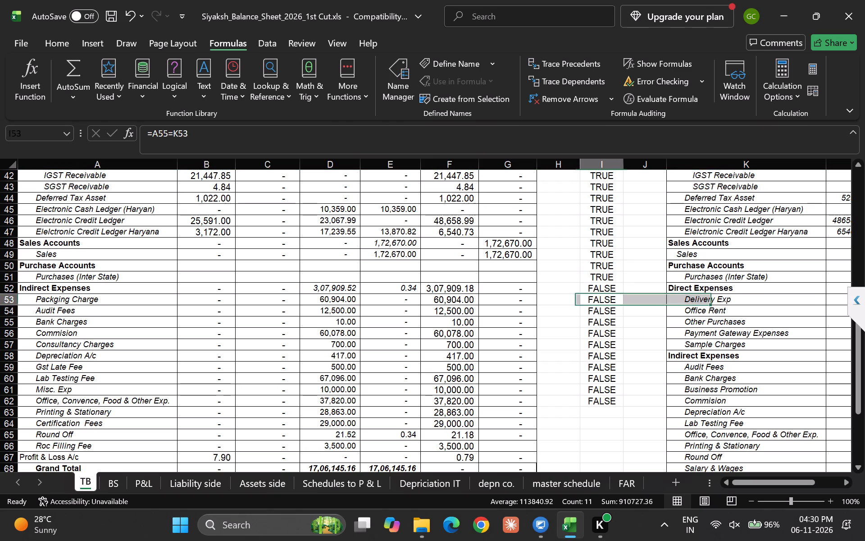
key("Up")
key("Right")
key("Down")
key("Up")
key("Right")
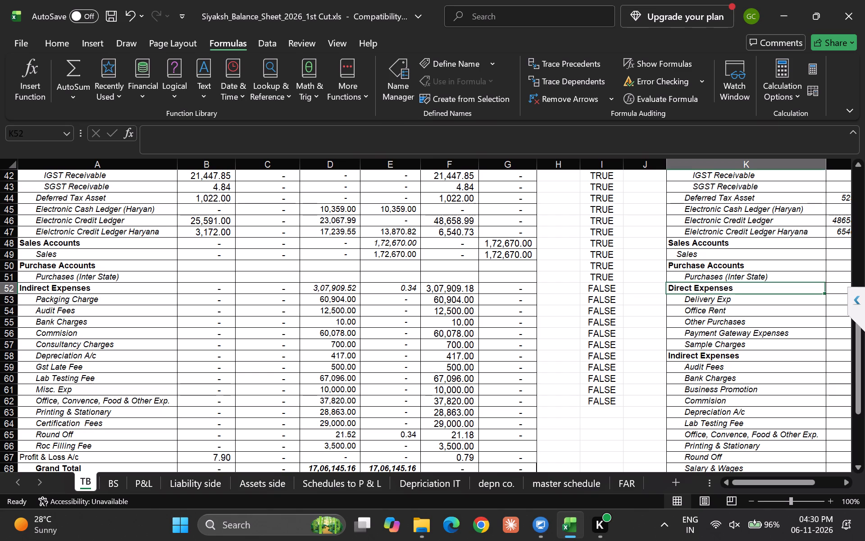
key("Down")
key("Up")
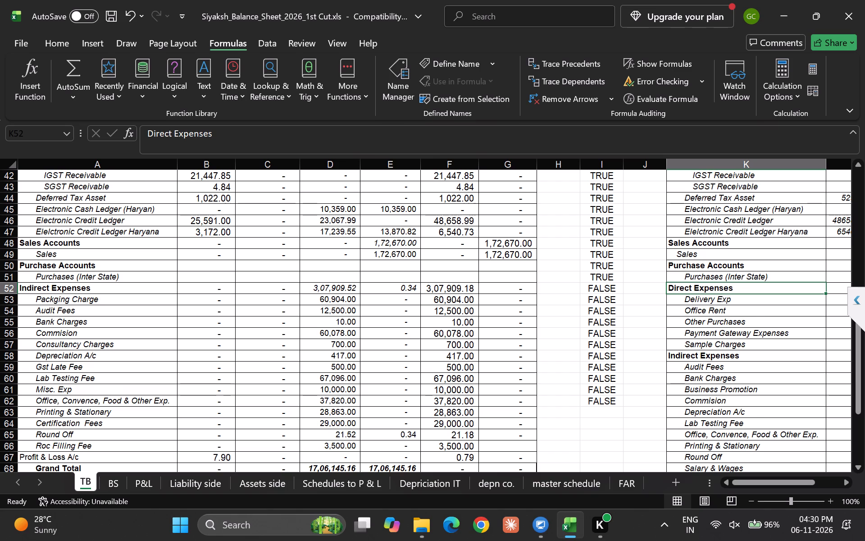
scroll(556, 353, "down", 1)
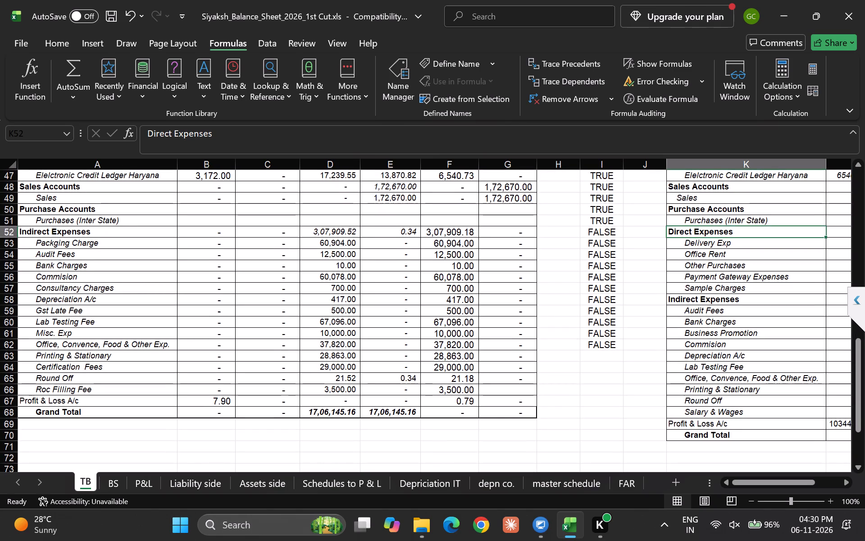
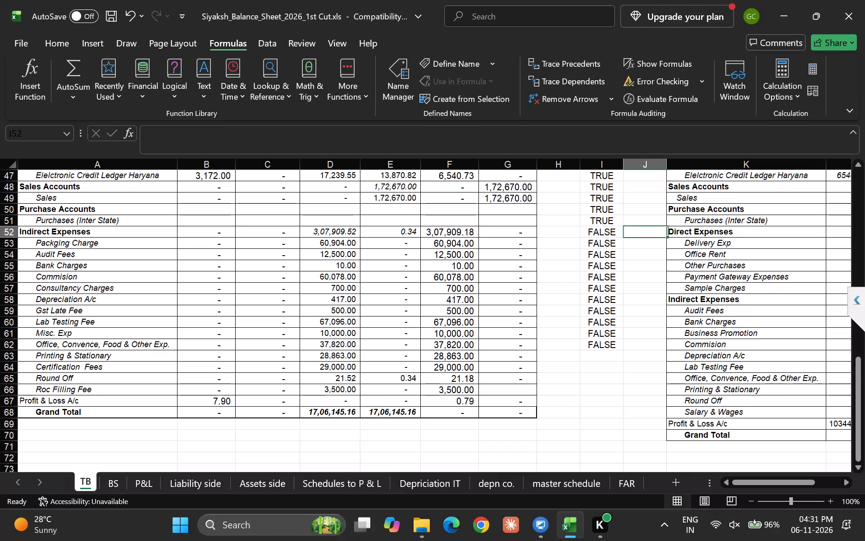
Examine the Indirect Expenses row 52 of the 2024-25 trial balance, from its label across to the comparison in column I.
key("Left")
key("Left")
key("Left")
key("Left")
key("Left")
key("Left")
key("Left")
key("Left")
key("Left")
key("Left")
key("Left")
key("Left")
key("Left")
key("Left")
key("Left")
key("Left")
key("Left")
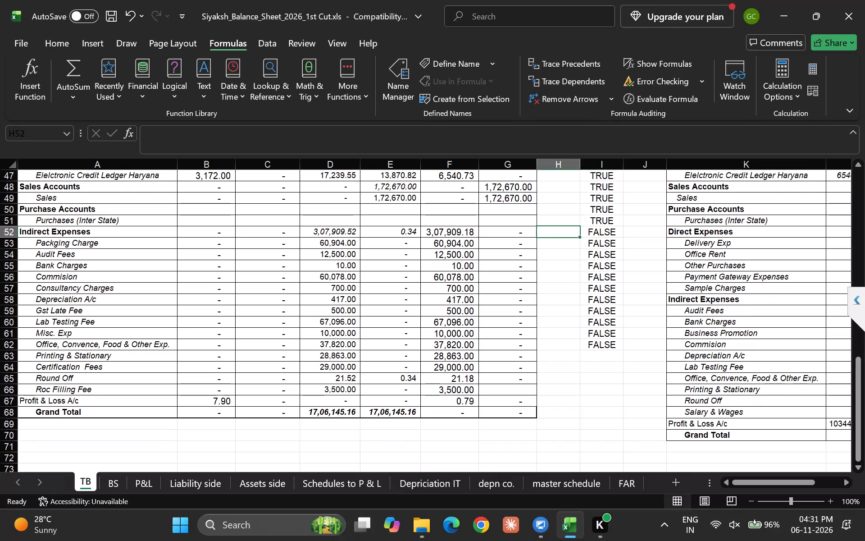
key("Down")
key("Up")
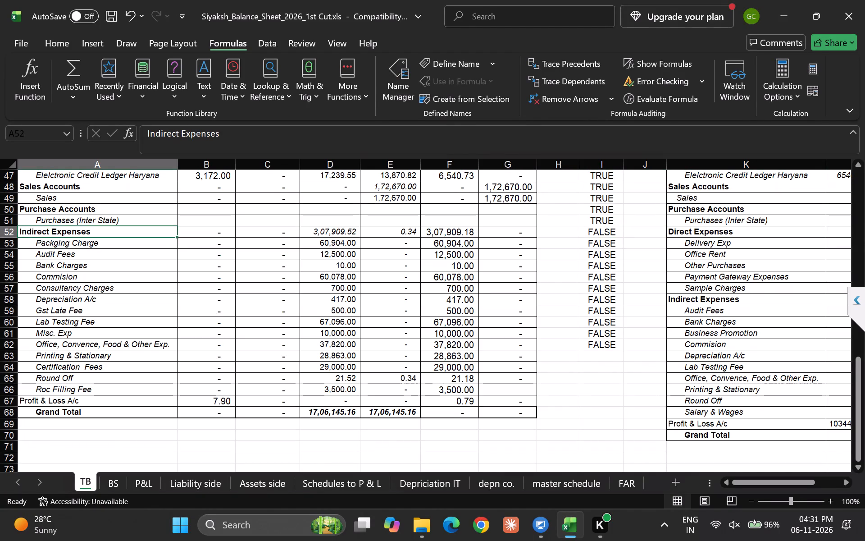
key("Down")
key("Up")
key("Down")
key("Up")
key("Down")
key("Up")
key("Right")
key("Right")
key("Right")
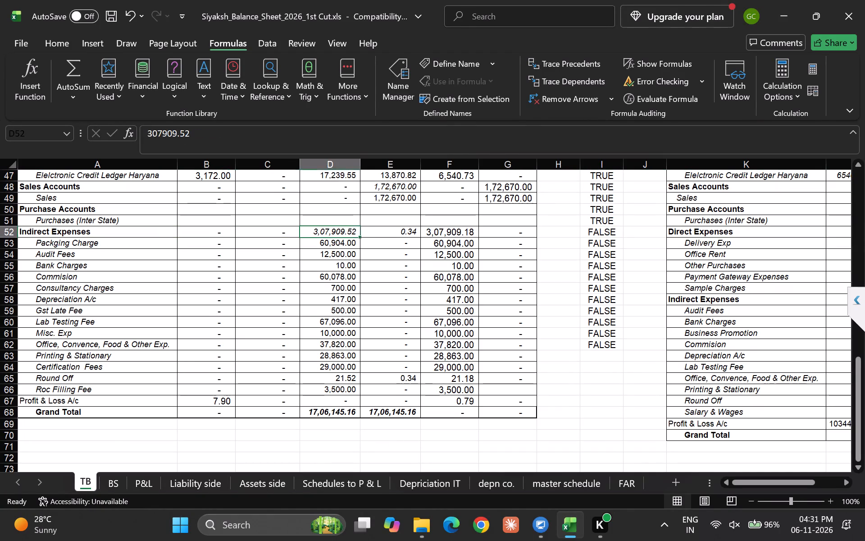
key("Right")
key("Right")
key("Right")
key("Right")
key("Right")
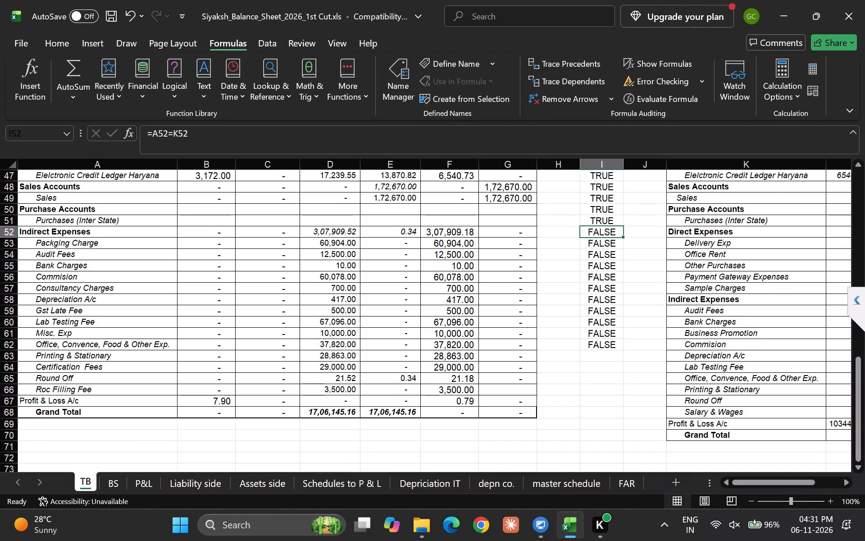
Save the workbook.
key("ctrl+s")
Compare the 2025-26 Direct Expenses row with the Indirect Expenses and Packging Charge rows of the 2024-25 trial balance.
key("Down")
key("Up")
key("Down")
key("Up")
key("Down")
key("Up")
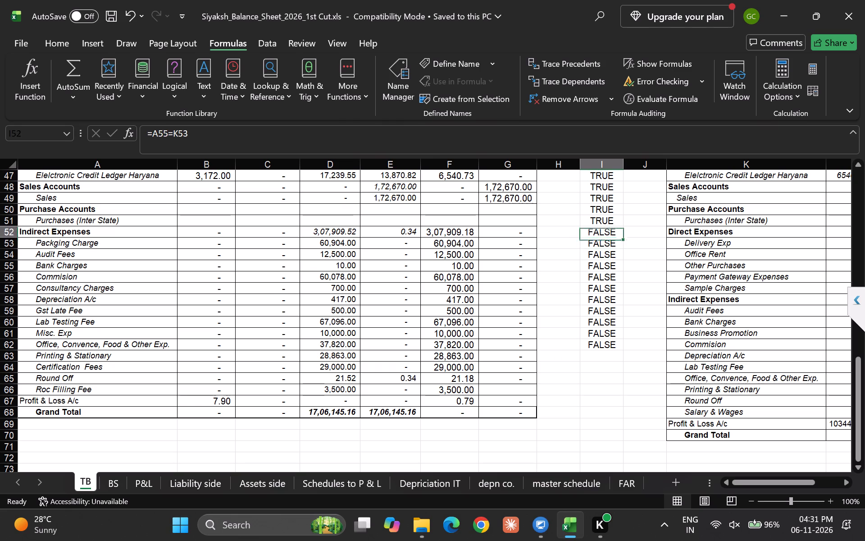
key("Down")
key("Right")
key("Up")
key("Right")
key("Right")
key("Right")
key("Right")
key("Right")
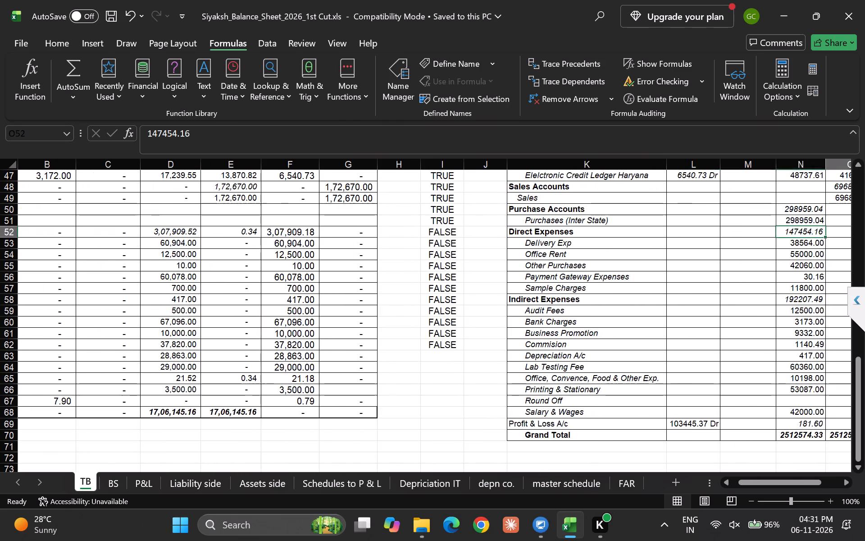
key("Right")
key("Right")
key("Left")
key("Left")
key("Left")
key("Left")
key("Left")
key("Left")
key("Left")
key("Left")
key("Left")
key("Left")
key("Left")
key("Left")
key("Left")
key("Left")
key("Left")
key("Left")
key("Left")
key("Left")
key("Left")
key("Left")
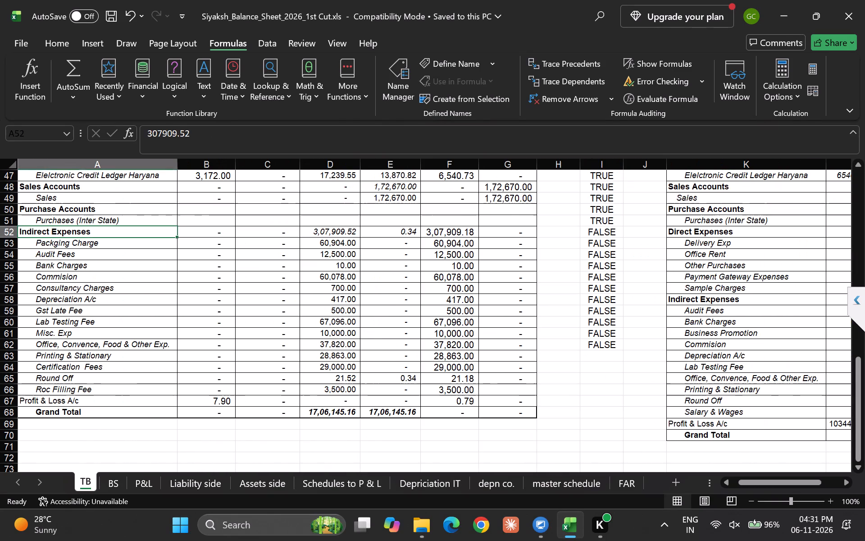
key("Down")
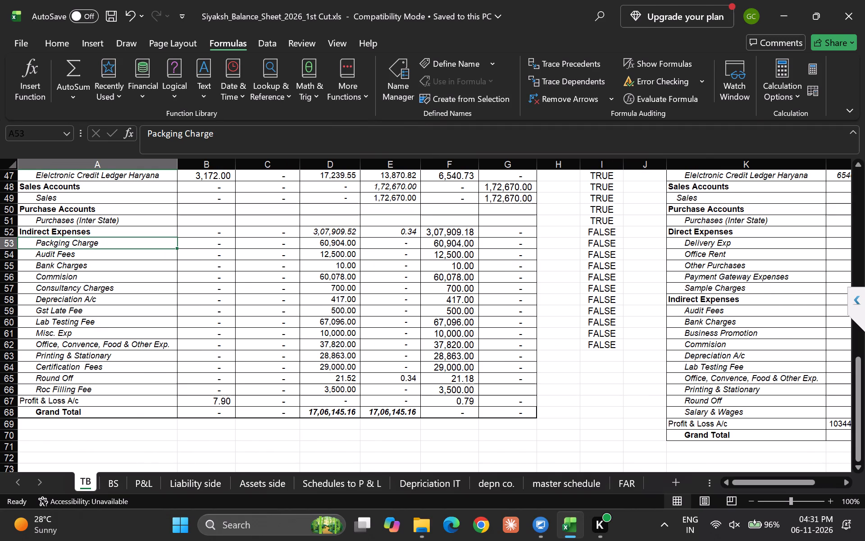
key("Right")
key("Right")
key("Right")
key("Right")
key("Right")
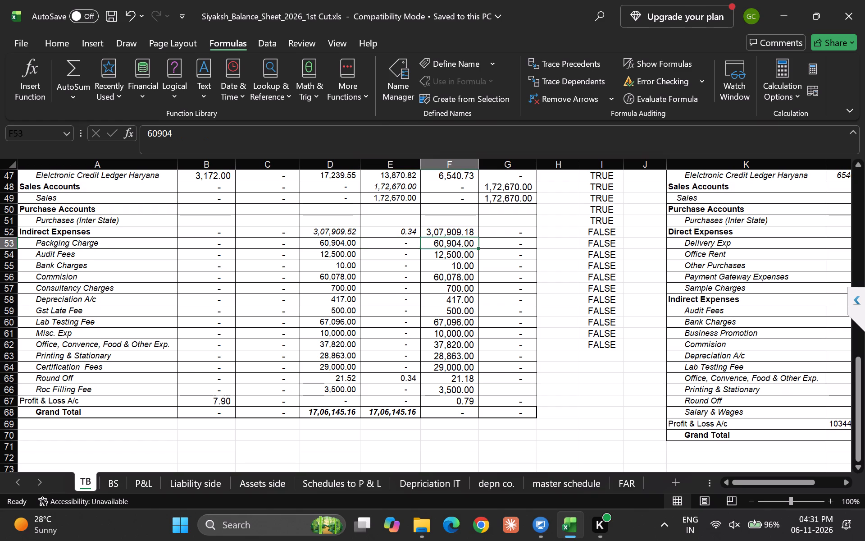
Save the workbook again.
key("ctrl+s")
Review the label comparison results in column I from row 51 up to the top of the TB sheet.
key("Down")
key("Up")
key("Right")
key("Up")
key("Right")
key("Up")
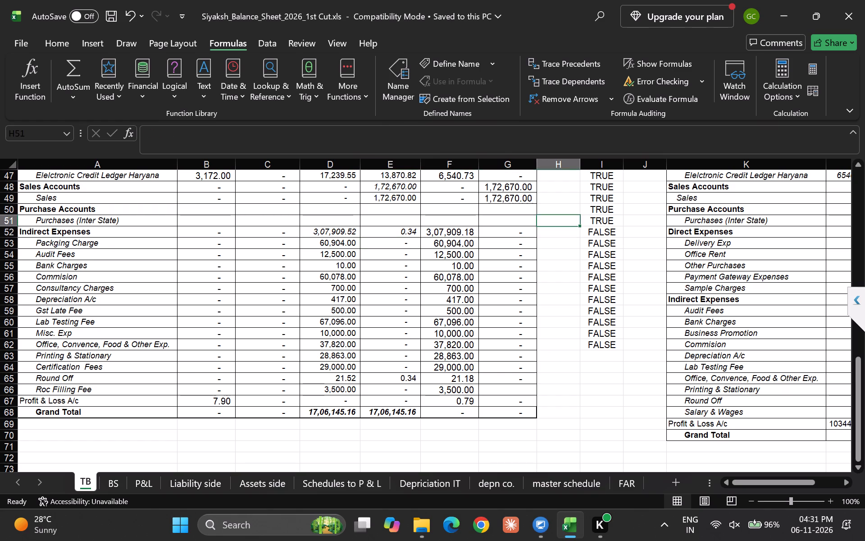
key("Right")
key("Down")
key("Up")
key("Up")
key("Up")
key("Up")
key("Up")
key("Up")
key("Up")
key("Up")
key("Up")
key("Up")
key("Up")
key("Up")
key("Up")
key("Up")
key("Up")
key("Up")
key("Up")
key("Up")
key("Up")
key("Up")
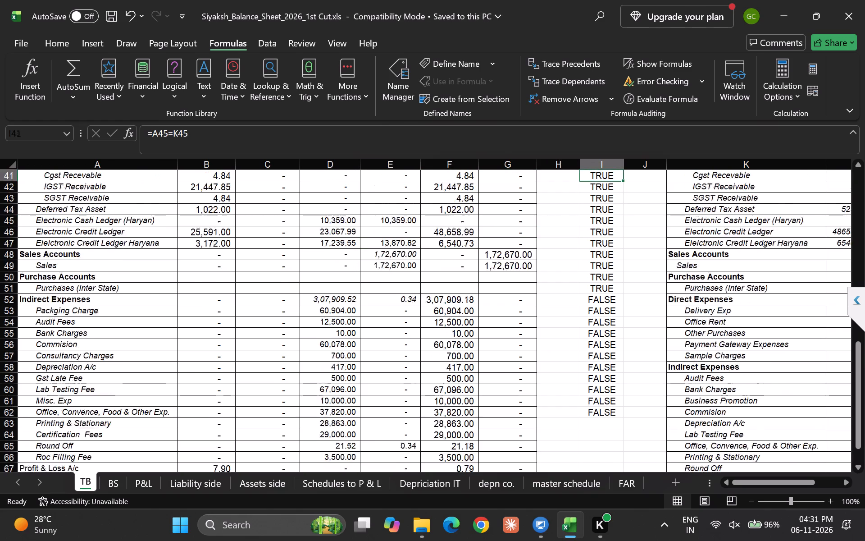
key("Down")
key("Down")
key("Down")
key("Down")
key("Down")
key("Down")
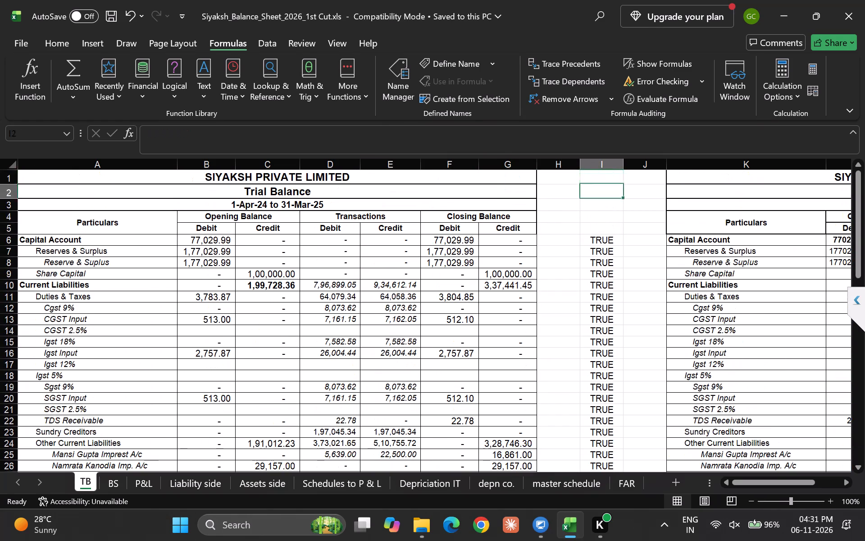
key("Up")
key("Down")
key("Up")
Check the Capital Account and Current Liabilities rows of the 2024-25 trial balance, including the opening balances for Share Capital and Duties & Taxes.
key("Right")
key("Down")
key("Down")
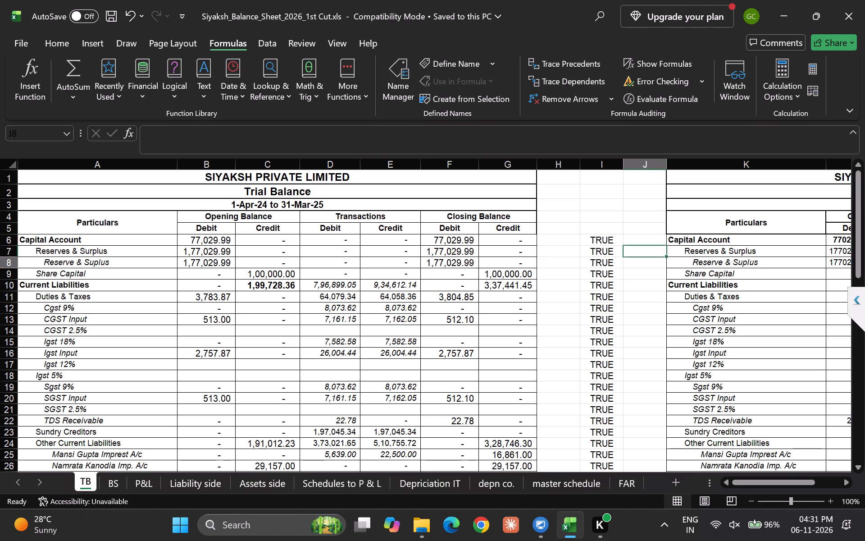
key("Down")
key("Right")
key("Left")
key("Left")
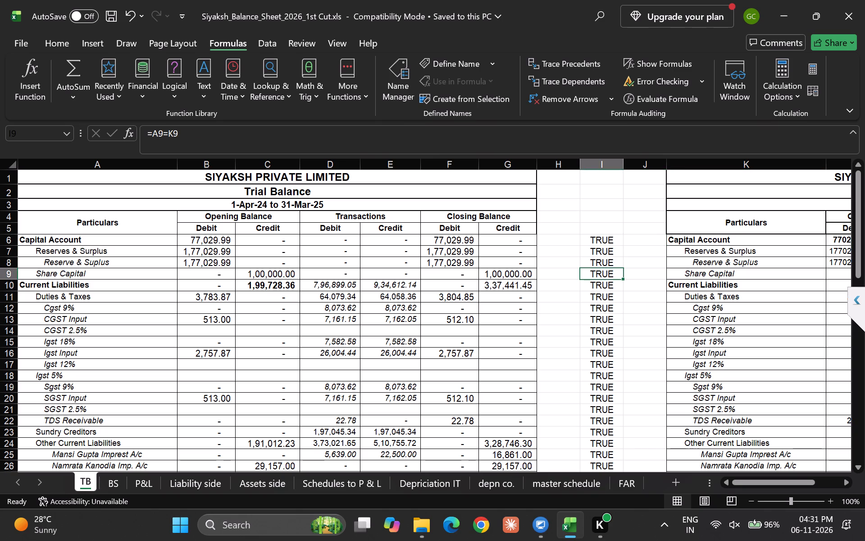
key("Left")
key("Left")
key("Left")
key("Left")
key("Left")
key("Left")
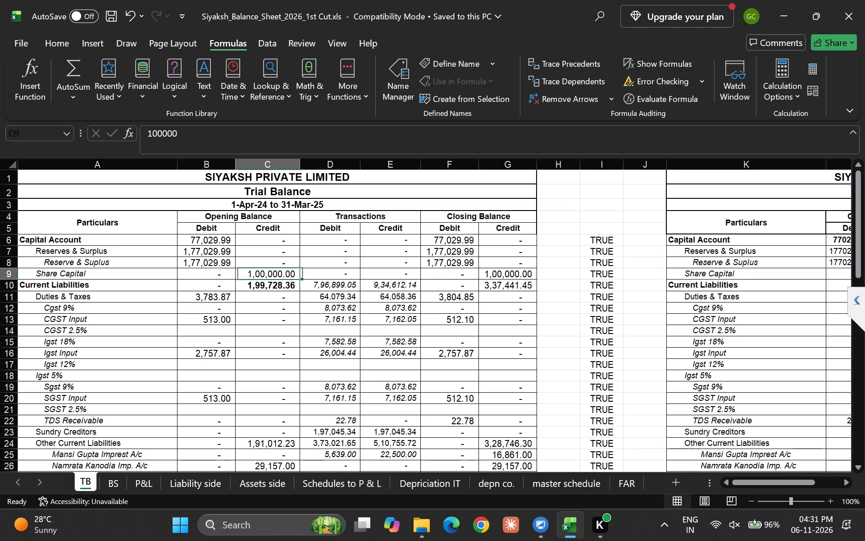
key("Left")
key("Left")
key("Down")
key("Right")
key("Up")
key("Down")
key("Down")
key("Down")
key("Down")
key("Down")
key("Down")
key("Down")
key("Down")
key("Down")
key("Down")
key("Down")
key("Down")
key("Down")
key("Down")
key("Down")
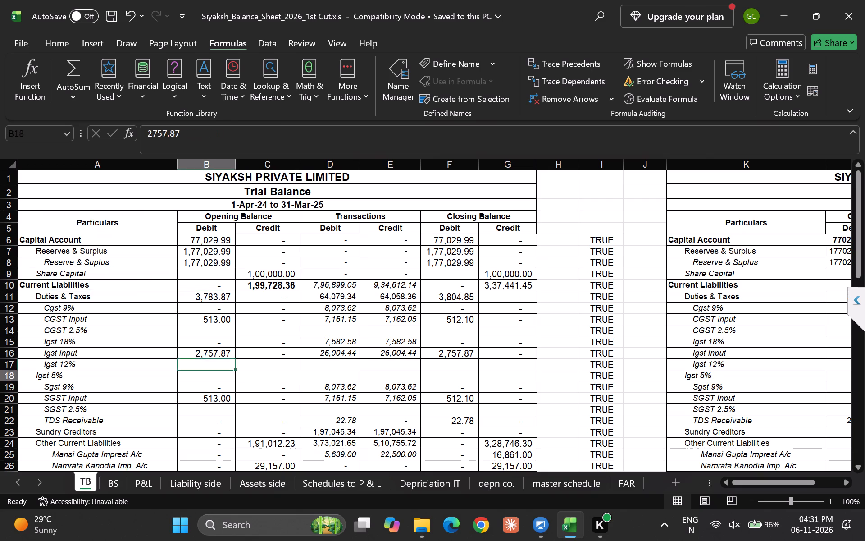
key("Up")
key("Up")
key("Up")
key("Up")
key("Up")
key("Up")
key("Up")
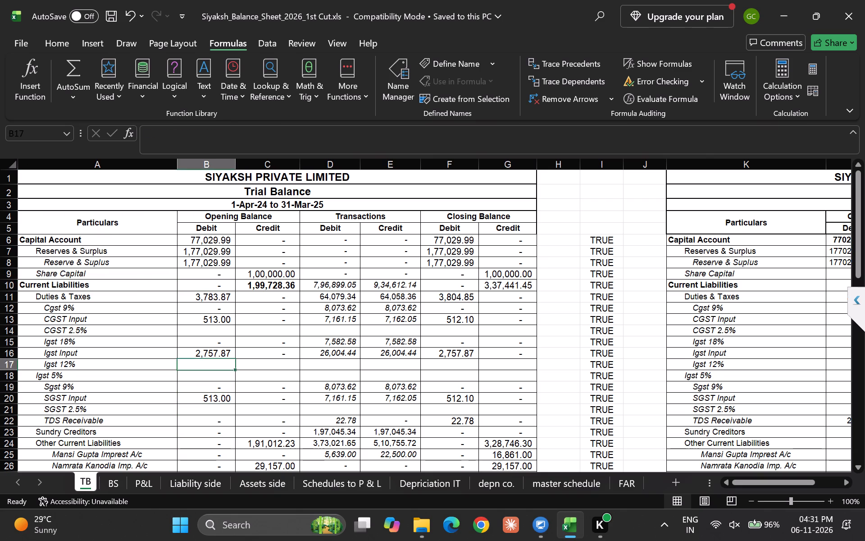
Review the label comparison results in column I down past the Grand Total rows and back up to the Direct Expenses row.
key("Up")
key("Up")
key("Up")
key("Down")
key("Right")
key("Up")
key("Right")
key("Right")
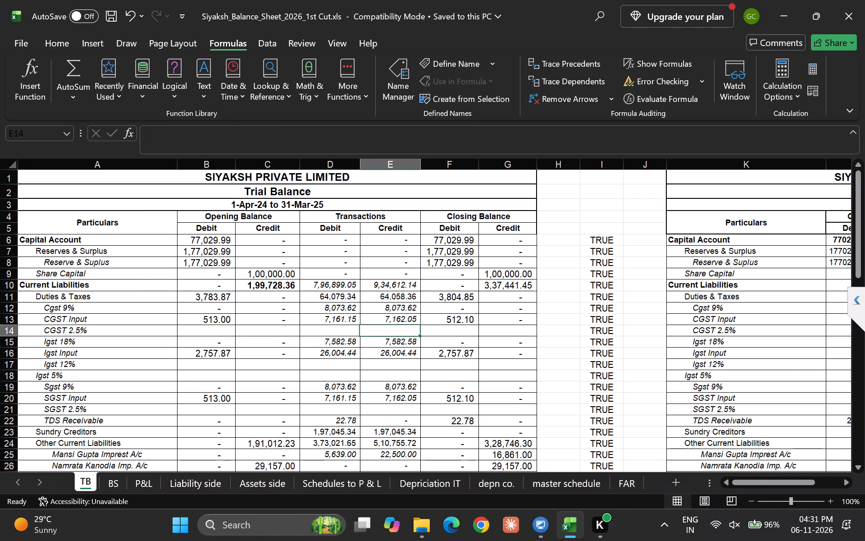
key("Right")
key("Right")
key("Right")
key("Right")
key("Down")
key("Down")
key("Down")
key("Down")
key("Down")
key("Down")
key("Down")
key("Down")
key("Down")
key("Down")
key("Down")
key("Down")
key("Down")
key("Down")
key("Down")
key("Down")
key("Down")
key("Down")
key("Down")
key("Down")
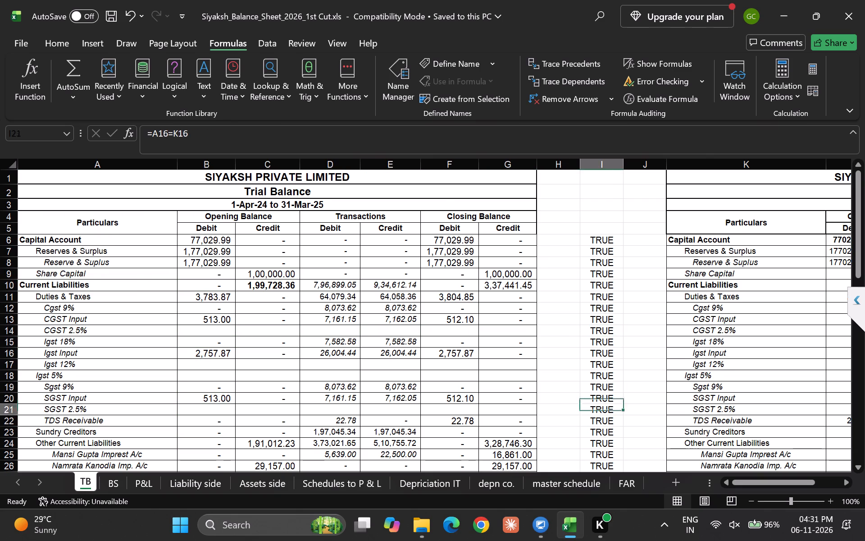
key("Up")
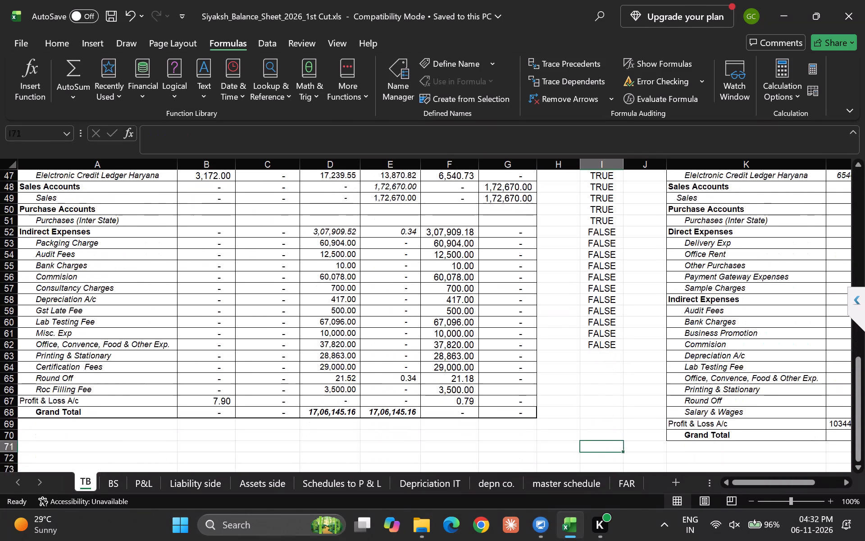
key("Up")
key("Up")
key("Up")
key("Up")
key("Up")
key("Up")
key("Up")
key("Up")
key("Up")
key("Up")
key("Up")
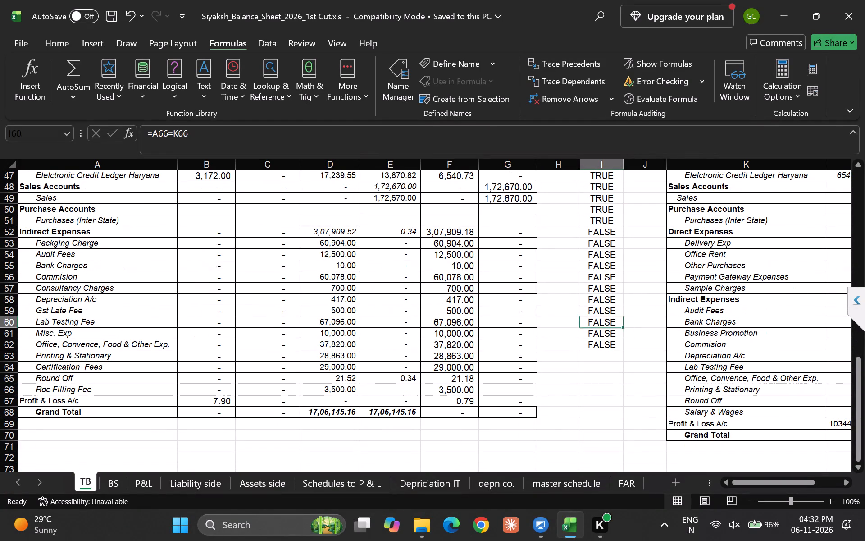
key("Up")
key("Up")
key("Up")
key("Up")
key("Up")
key("Up")
key("Up")
key("Up")
Insert six rows of blank cells at A52:G57, above Indirect Expenses in the 2024-25 trial balance, shifting the existing cells down.
key("Right")
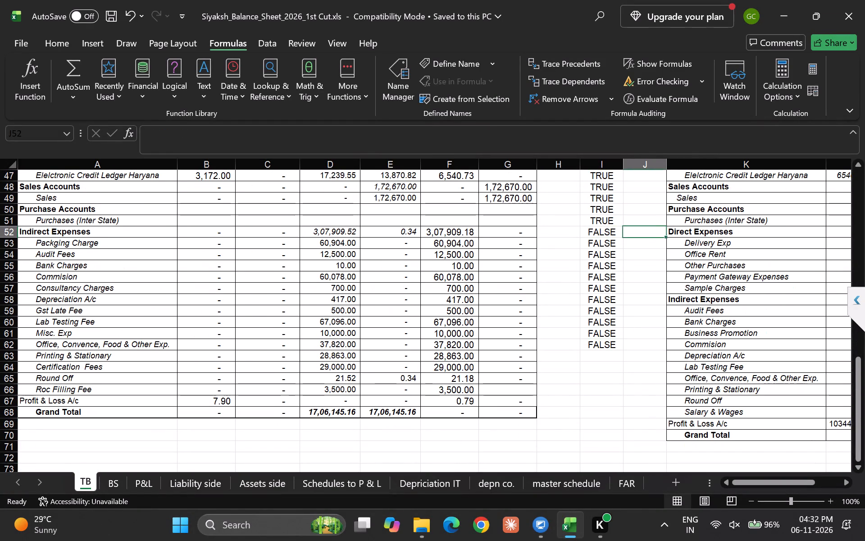
key("Right")
key("shift+Down")
key("shift+Down")
key("shift+Down")
key("shift+Down")
key("shift+Down")
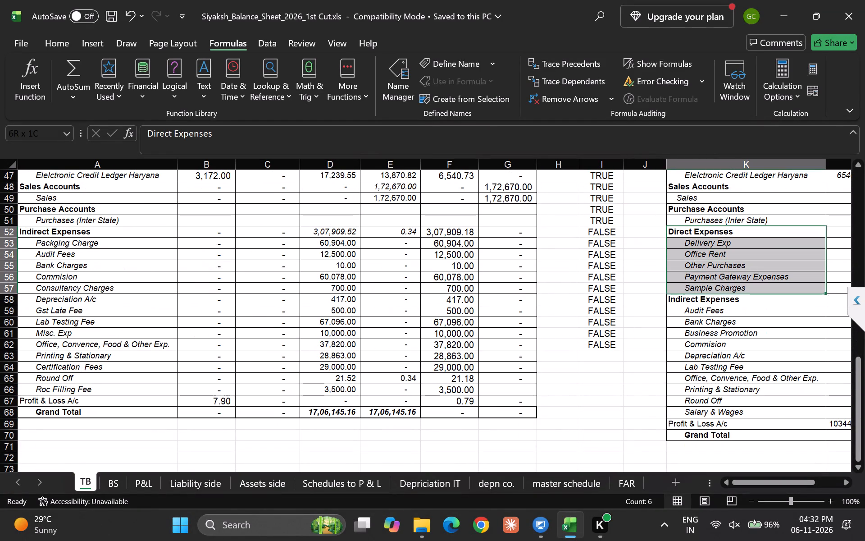
key("Left")
key("Left")
key("Left")
key("Left")
key("Left")
key("Left")
key("Left")
key("Left")
key("Left")
key("Left")
key("Left")
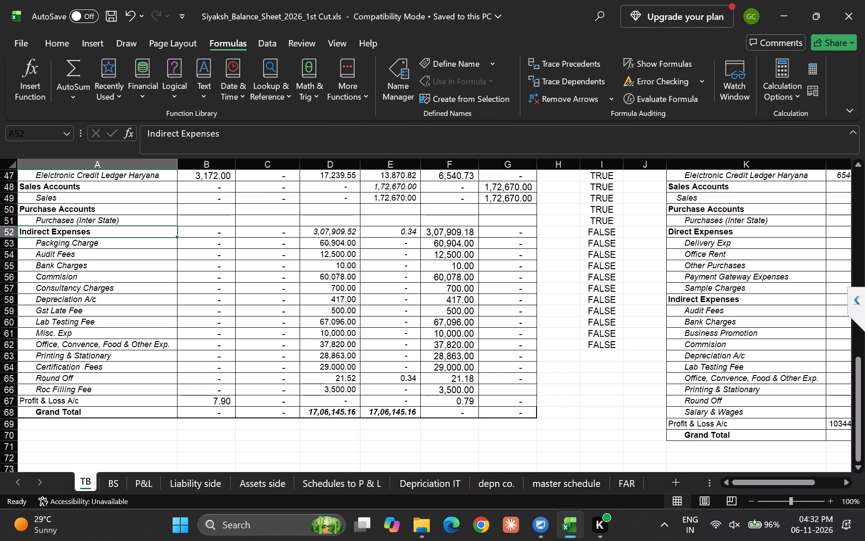
key("shift+Right")
key("shift+Right")
key("shift+Right")
key("shift+Right")
key("shift+Right")
key("shift+Right")
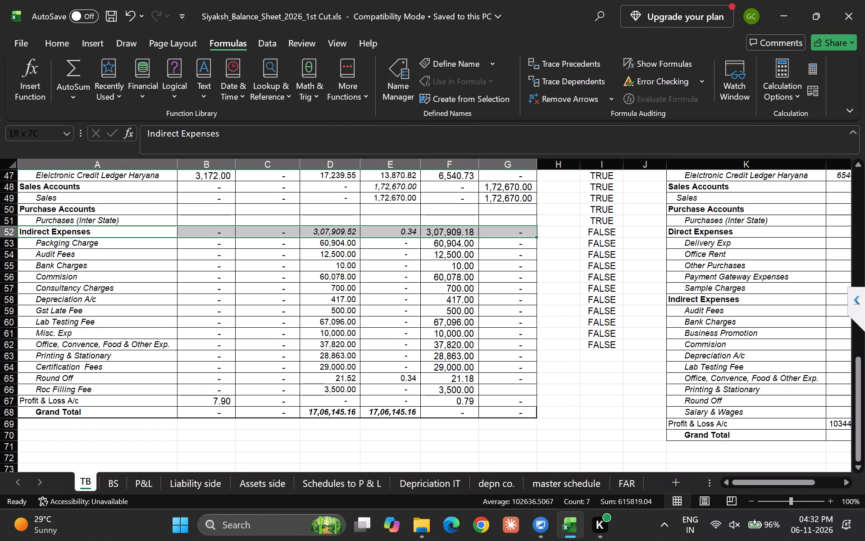
key("shift+Down")
key("shift+Down")
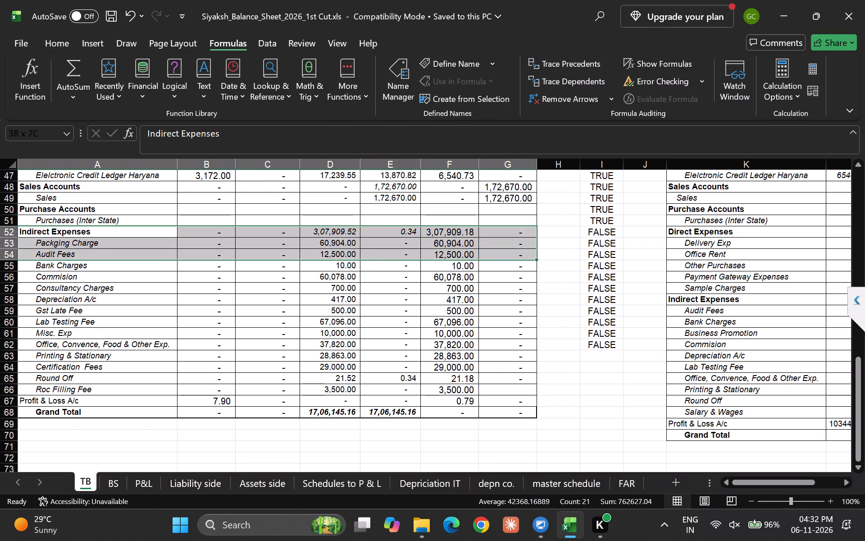
key("shift+Down")
key("shift+Down")
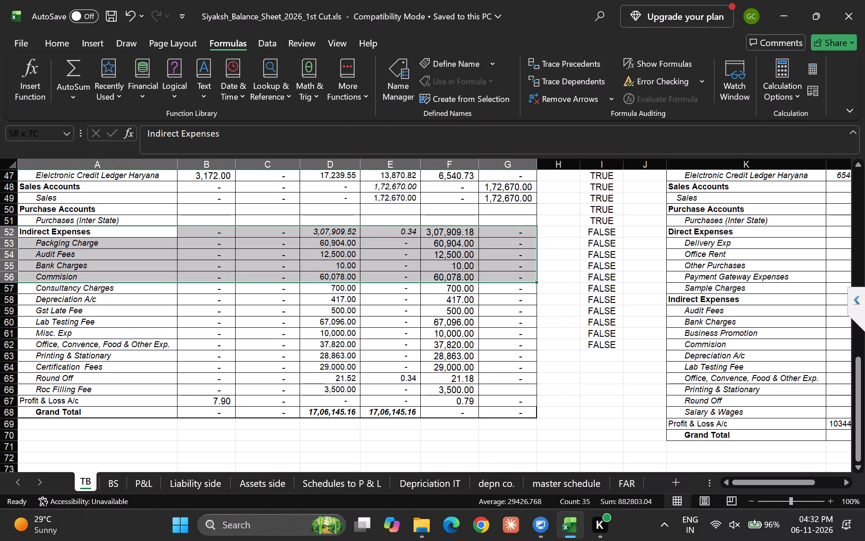
key("shift+Up")
key("shift+Up")
key("shift+Up")
key("shift+Down")
key("shift+Down")
key("shift+Down")
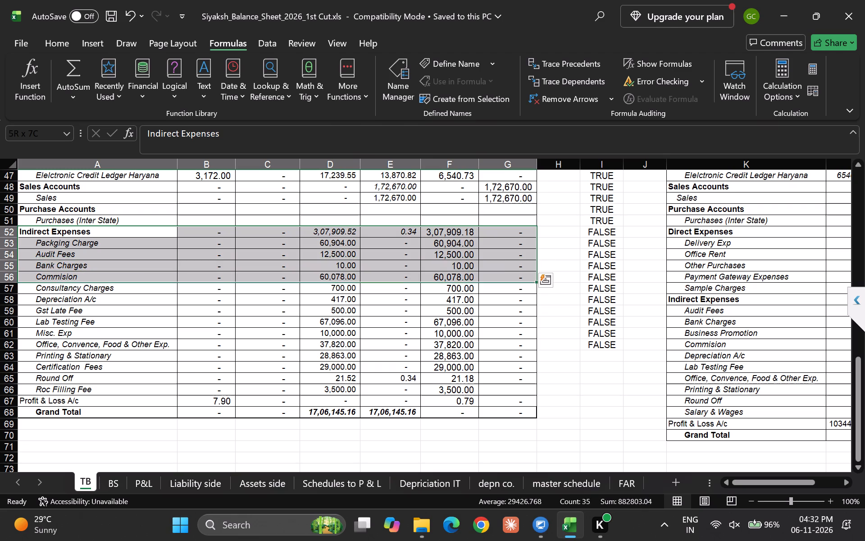
key("shift+Down")
key("ctrl+shift+equal")
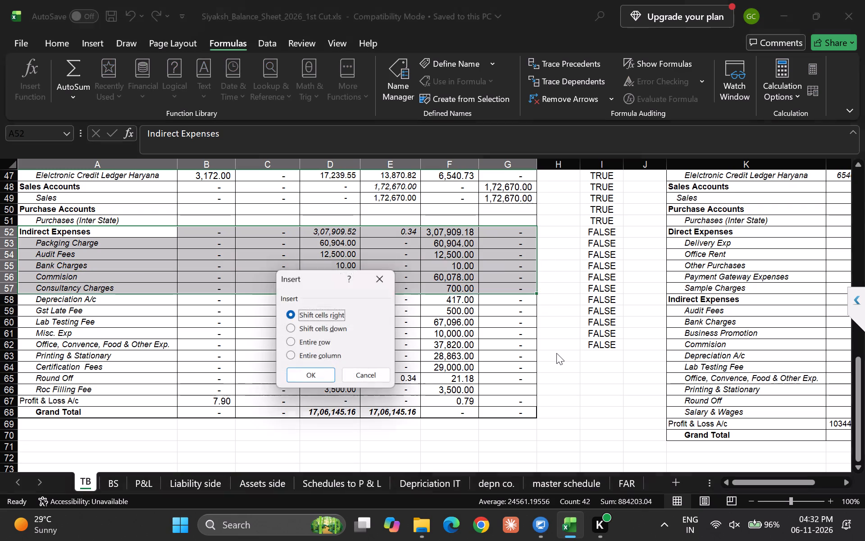
key("Down")
key("Return")
Copy the 2025-26 labels from Direct Expenses through Sample Charges into the blank cells A52:A57 of the 2024-25 trial balance.
key("Down")
key("Up")
key("Right")
key("Right")
key("Right")
key("Right")
key("Right")
key("Right")
key("Right")
key("Right")
key("Right")
key("Right")
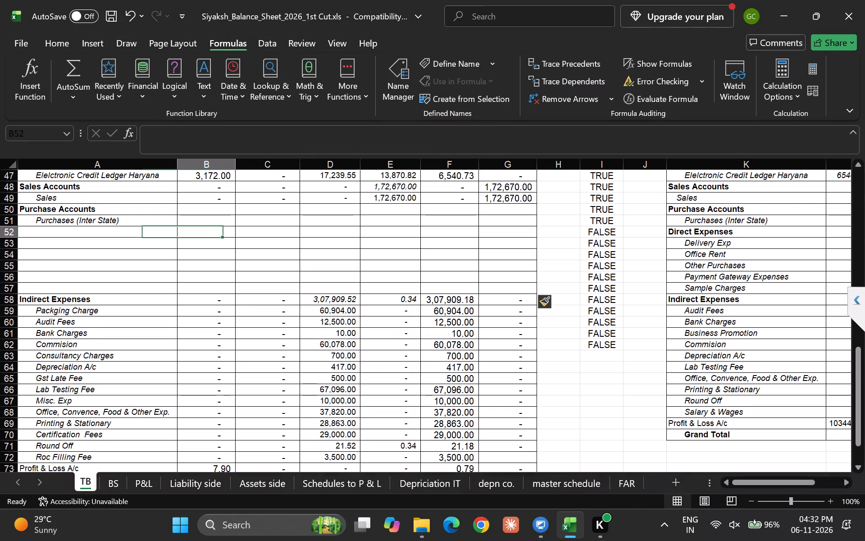
key("shift+Down")
key("shift+Down")
key("shift+Down")
key("shift+Down")
key("shift+Down")
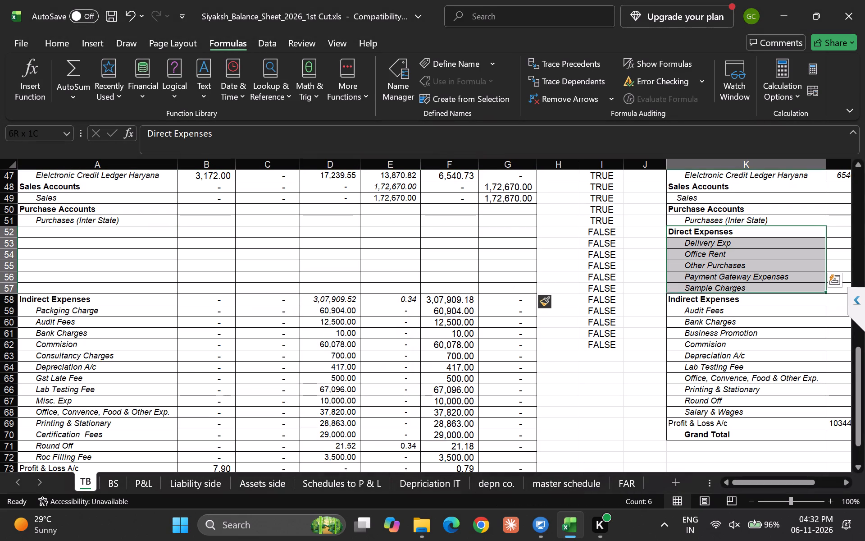
key("ctrl+x")
key("ctrl+c")
key("Left")
key("Left")
key("Left")
key("Left")
key("Left")
key("Left")
key("Left")
key("Left")
key("Left")
key("Left")
key("Left")
key("Left")
key("Left")
key("Left")
key("Left")
key("Left")
key("Left")
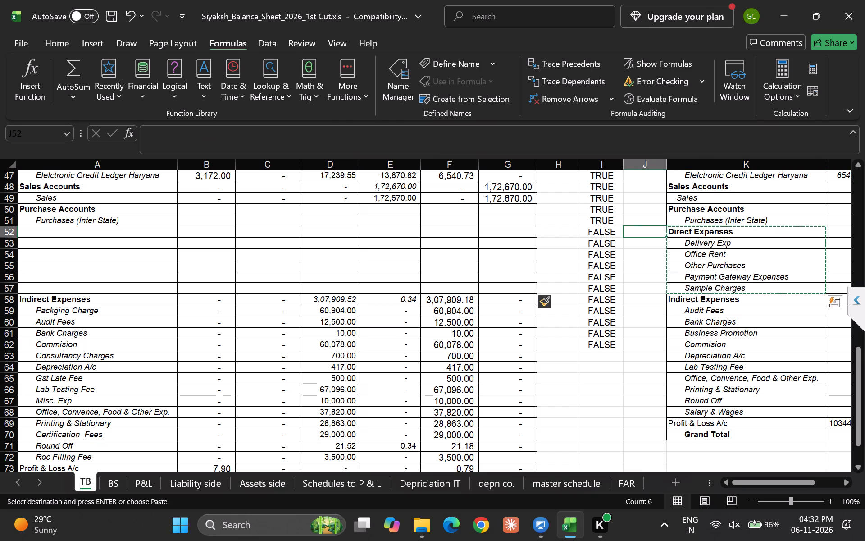
key("Return")
key("Down")
key("Up")
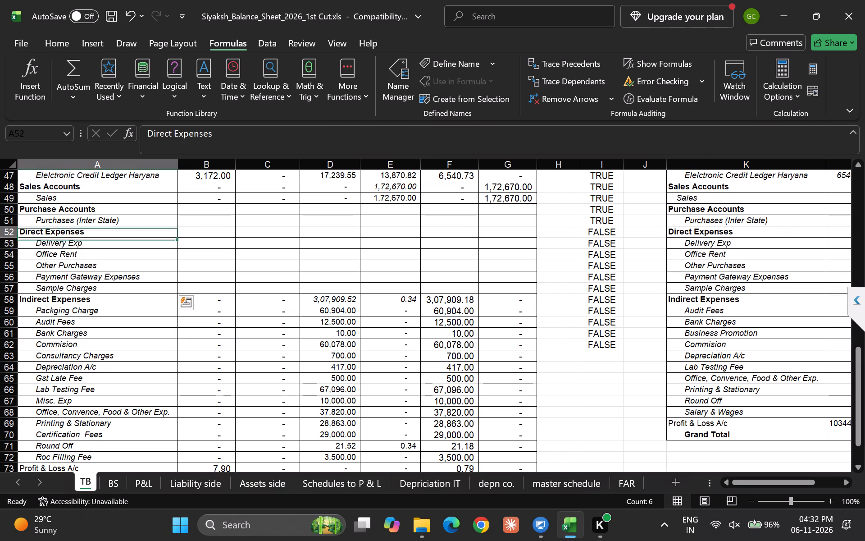
Fill the label comparison formula in column I down from the Purchase Accounts row to the Indirect Expenses row, I50:I58.
key("Down")
key("Down")
key("Up")
key("Right")
key("Right")
key("Right")
key("Right")
key("Right")
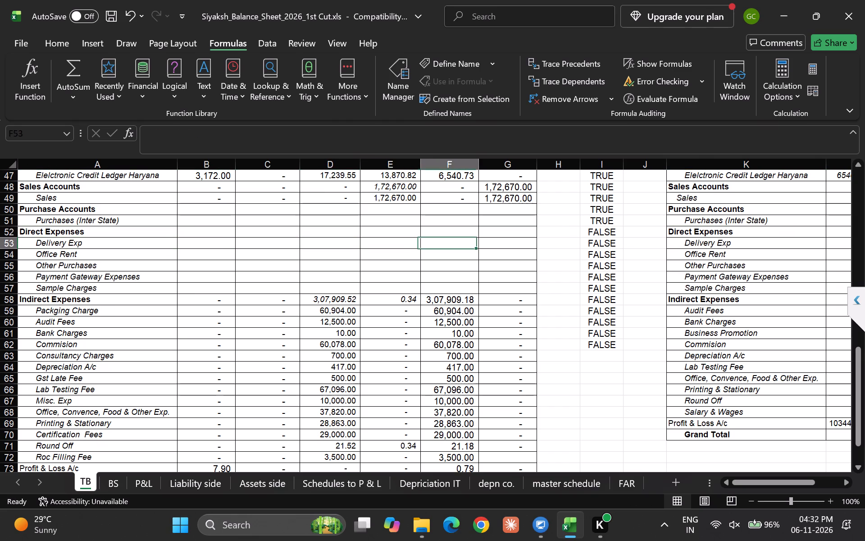
key("Right")
key("Right")
key("Up")
key("Up")
key("Right")
key("Up")
key("shift+Down")
key("shift+Down")
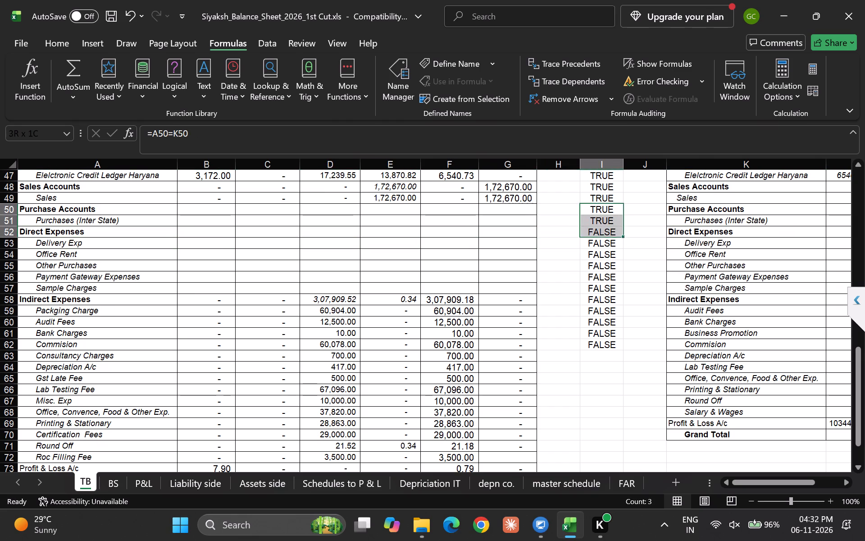
key("shift+Down")
key("shift+Down")
key("shift+Down")
key("shift+Down")
key("shift+Down")
key("shift+Down")
key("ctrl+d")
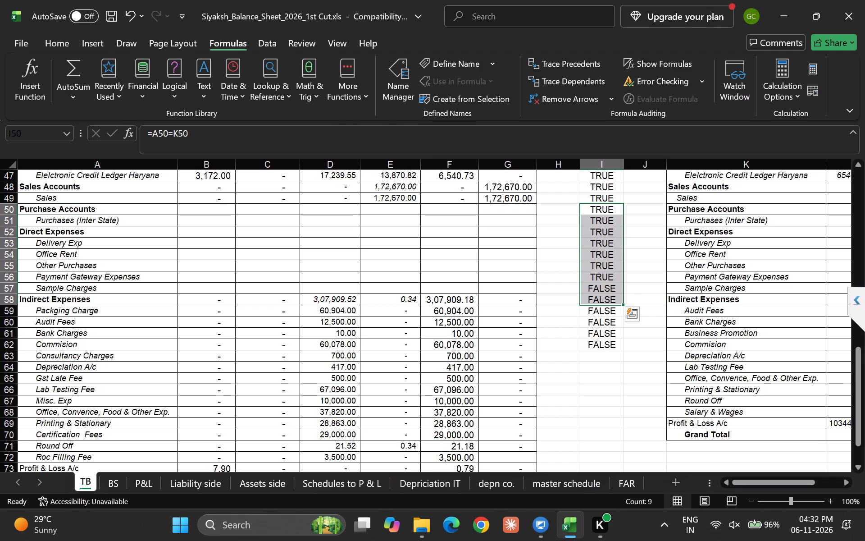
Check the comparison results in column I from the Purchase Accounts row down to the Indirect Expenses row.
key("Down")
key("Down")
key("Down")
key("Down")
key("Down")
key("Down")
key("Down")
key("Down")
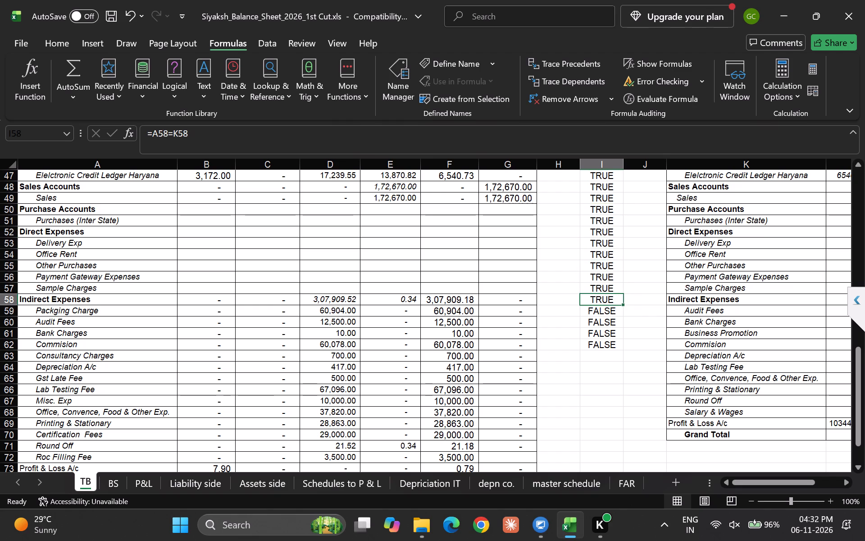
Review the 2024-25 ledger labels from Indirect Expenses down to Grand Total against the 2025-26 labels.
key("Left")
key("Left")
key("Left")
key("Left")
key("Left")
key("Left")
key("Left")
key("Left")
key("Left")
key("Left")
key("Left")
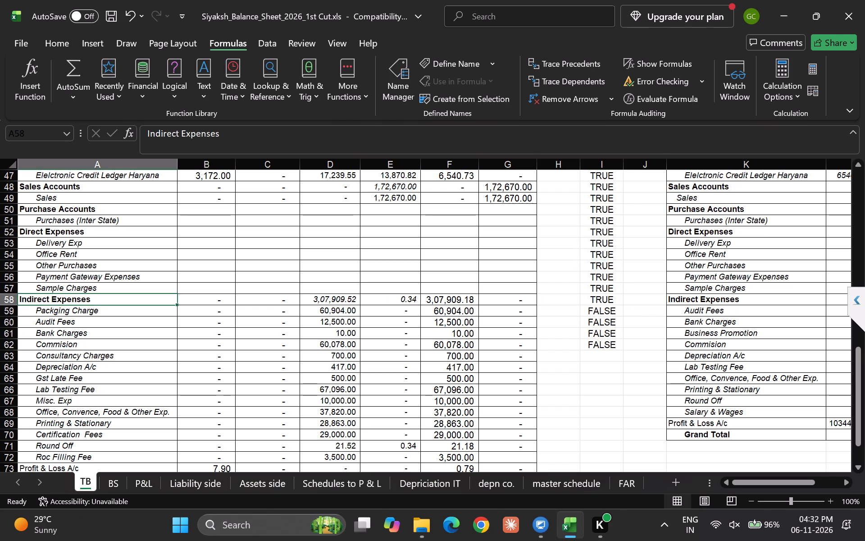
key("Down")
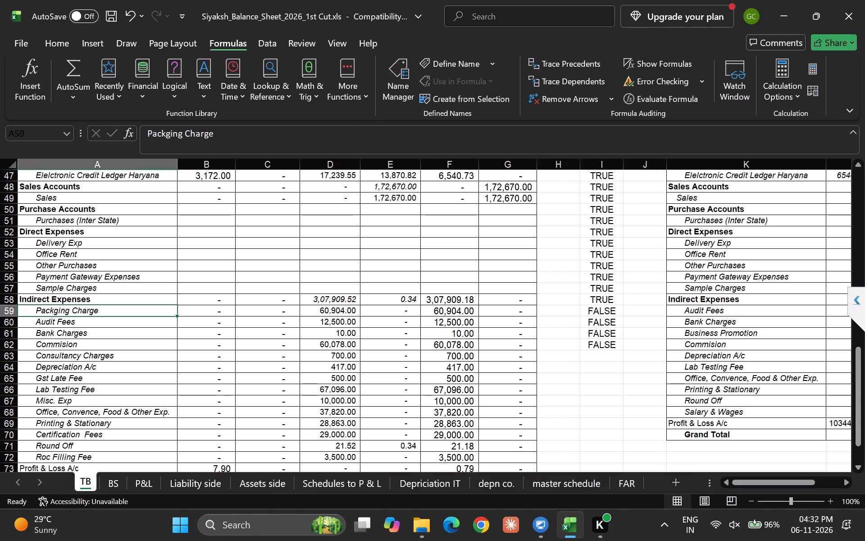
key("Down")
key("Down")
key("Down")
key("Down")
key("Down")
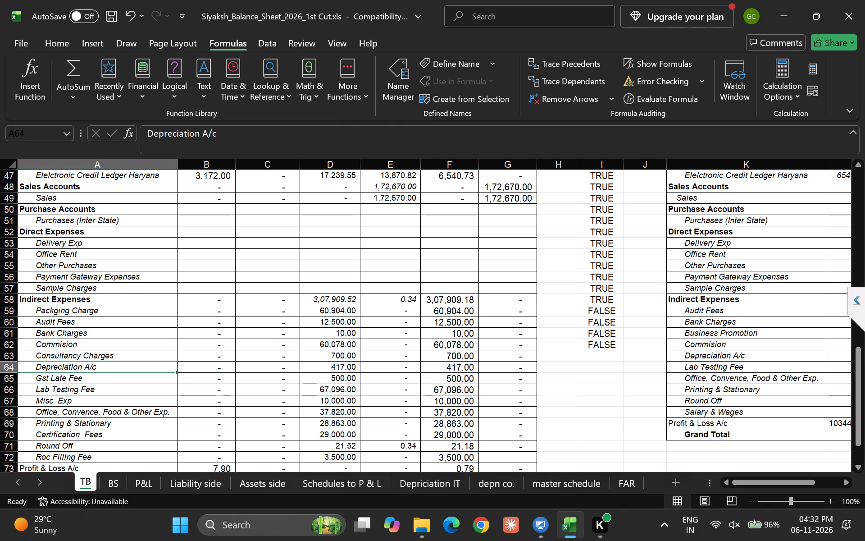
key("Down")
key("Down")
key("Down")
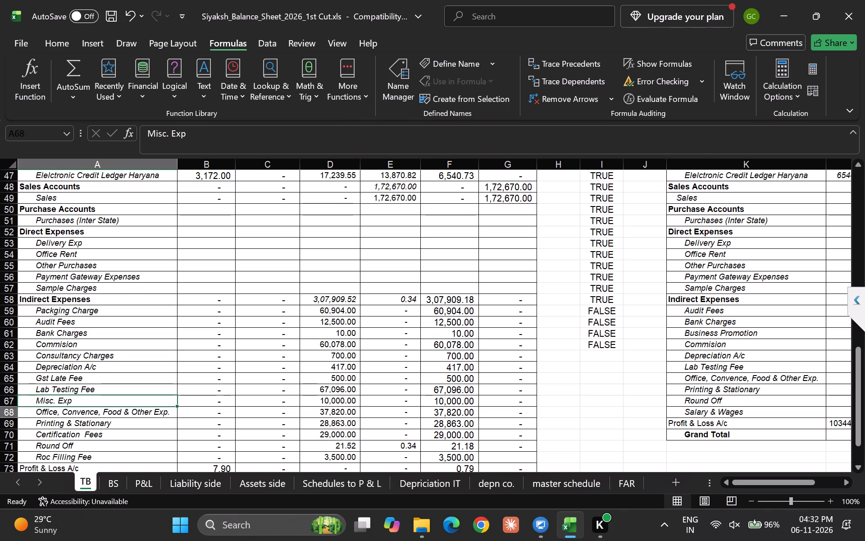
key("Down")
key("Down")
key("Down")
key("Down")
key("Down")
key("Down")
key("Down")
key("Down")
key("Down")
key("Up")
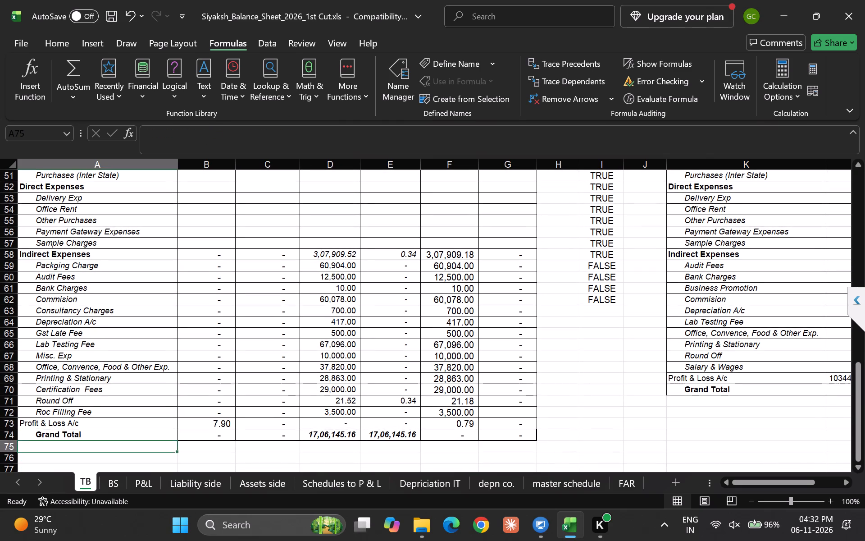
key("Up")
key("Up")
key("Up")
key("Down")
key("Up")
key("Right")
key("Down")
key("Up")
key("Left")
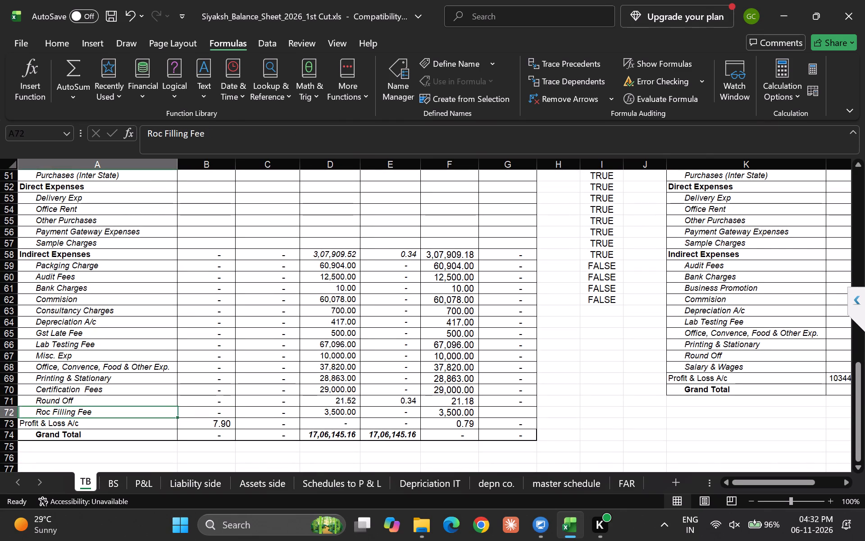
key("Down")
key("Up")
key("Down")
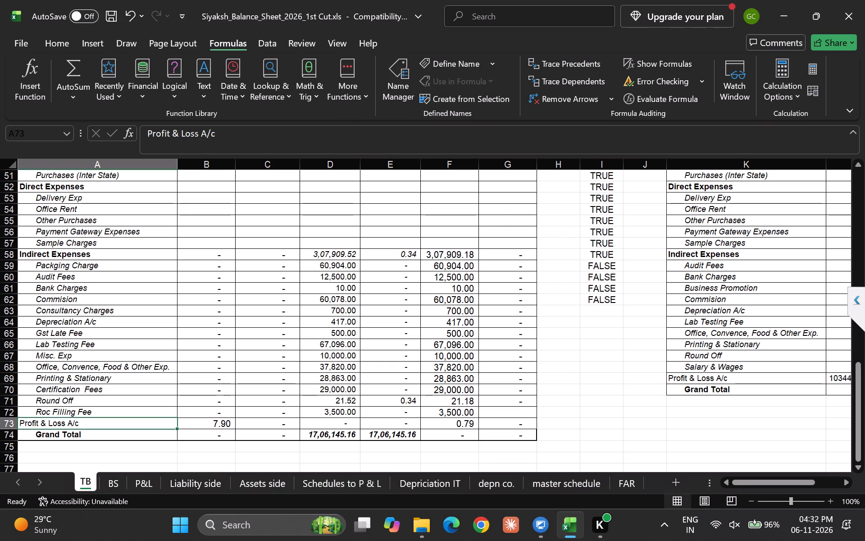
key("Right")
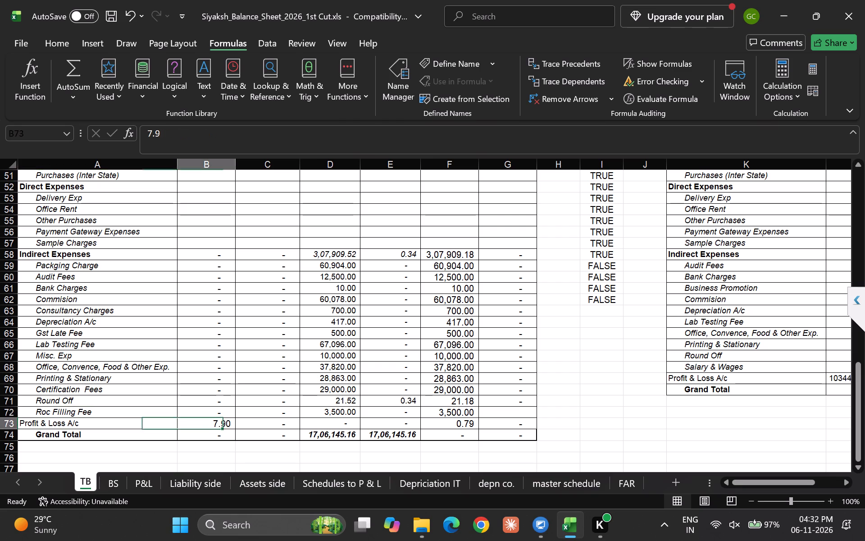
Insert one row of blank cells at K59:Q59, above Audit Fees in the 2025-26 trial balance, shifting the existing cells down.
key("Right")
key("Right")
key("Right")
key("Up")
key("Up")
key("Up")
key("Up")
key("Up")
key("Up")
key("Up")
key("Up")
key("Up")
key("Up")
key("Up")
key("Up")
key("Right")
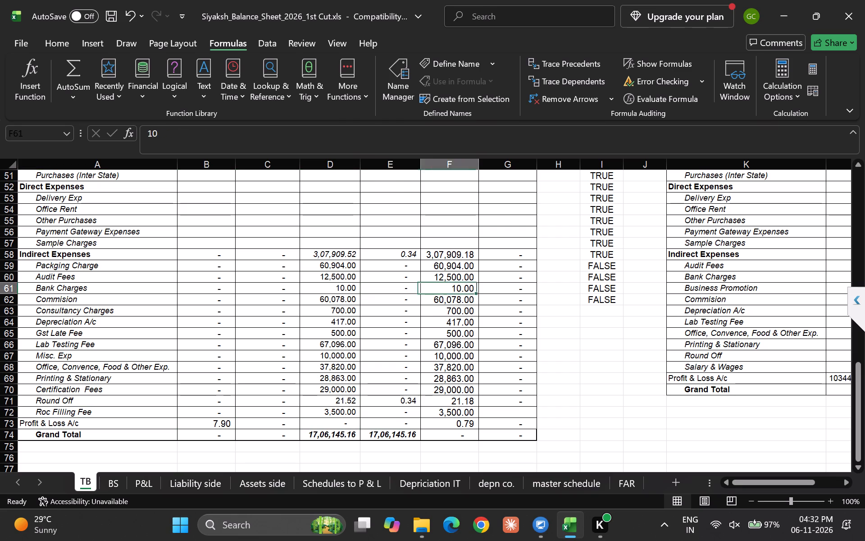
key("Right")
key("Right")
key("Right")
key("Up")
key("Up")
key("Up")
key("Right")
key("Down")
key("Right")
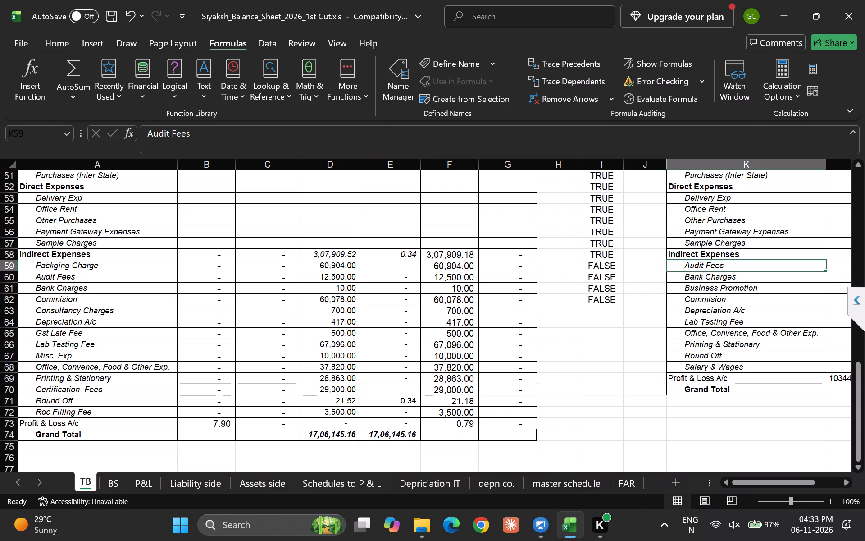
key("Down")
key("Down")
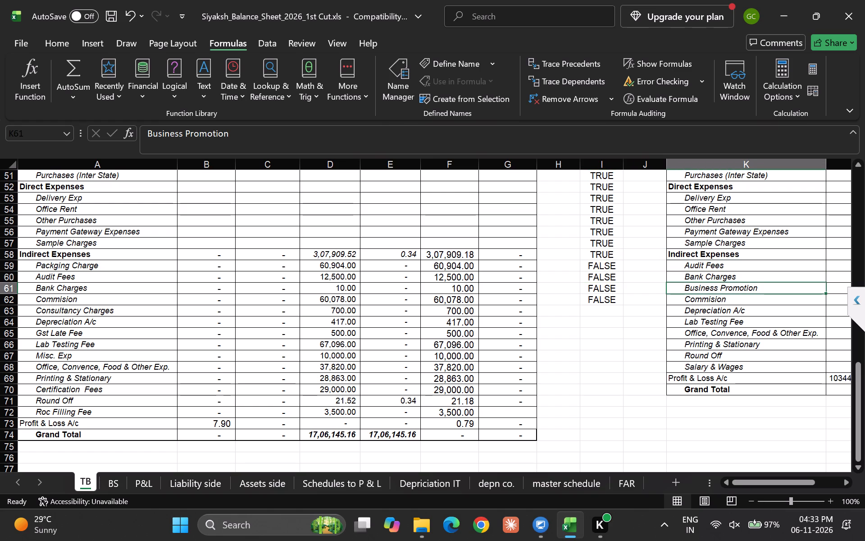
key("Up")
key("Up")
key("shift+Right")
key("shift+Right")
key("shift+Right")
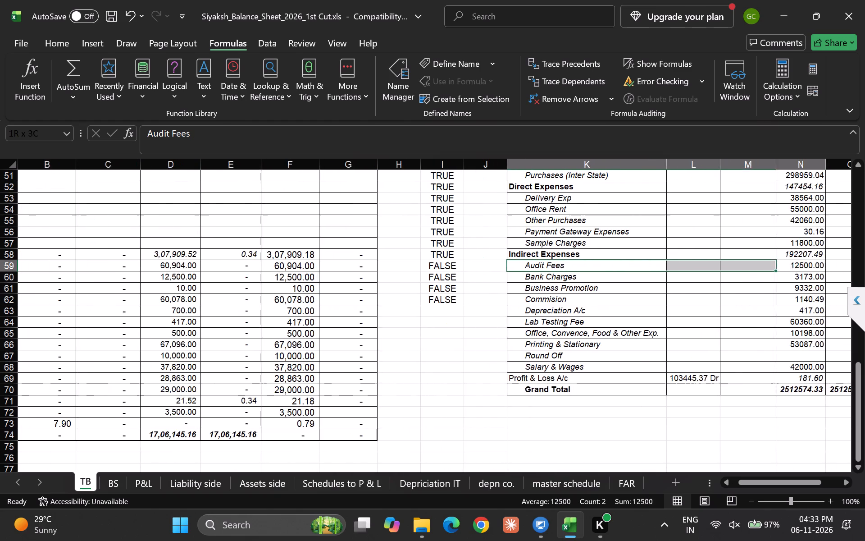
key("shift+Right")
key("shift+Right")
key("shift+Right")
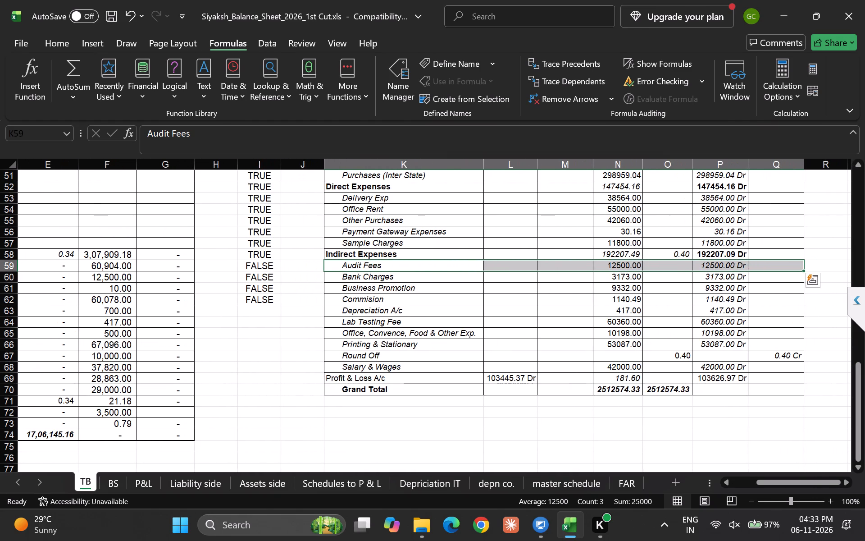
key("ctrl+shift+equal")
key("Down")
key("Return")
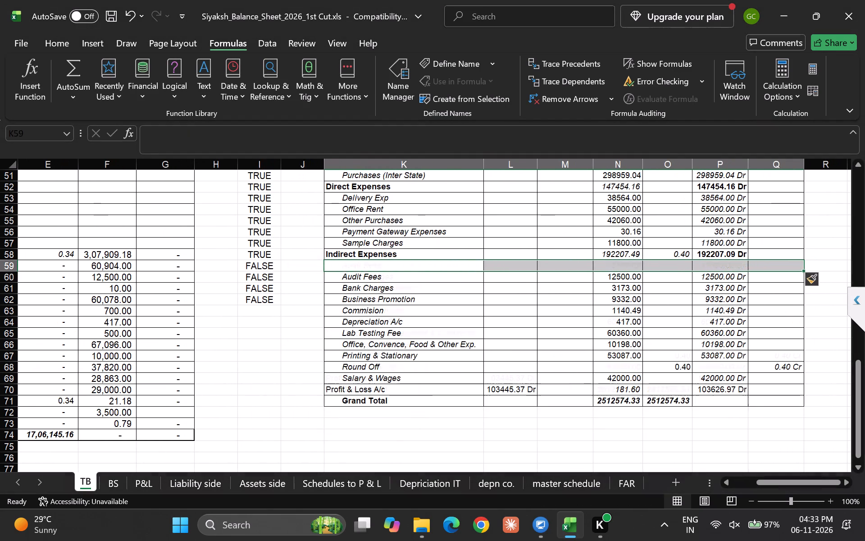
Copy the Packging Charge label from A59 of the 2024-25 trial balance into the blank cell K59 of the 2025-26 trial balance.
key("Down")
key("Up")
key("Left")
key("Left")
key("Left")
key("Left")
key("Left")
key("Left")
key("Left")
key("Left")
key("Left")
key("Left")
key("Left")
key("Left")
key("Left")
key("Left")
key("Left")
key("Left")
key("Left")
key("Left")
key("Left")
key("Left")
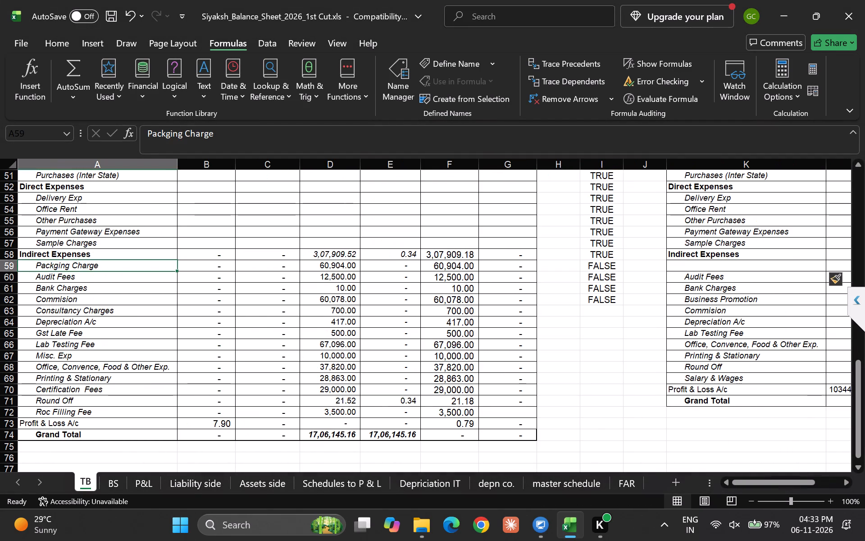
key("ctrl+c")
key("Right")
key("Right")
key("Right")
key("Right")
key("Right")
key("Right")
key("Right")
key("Right")
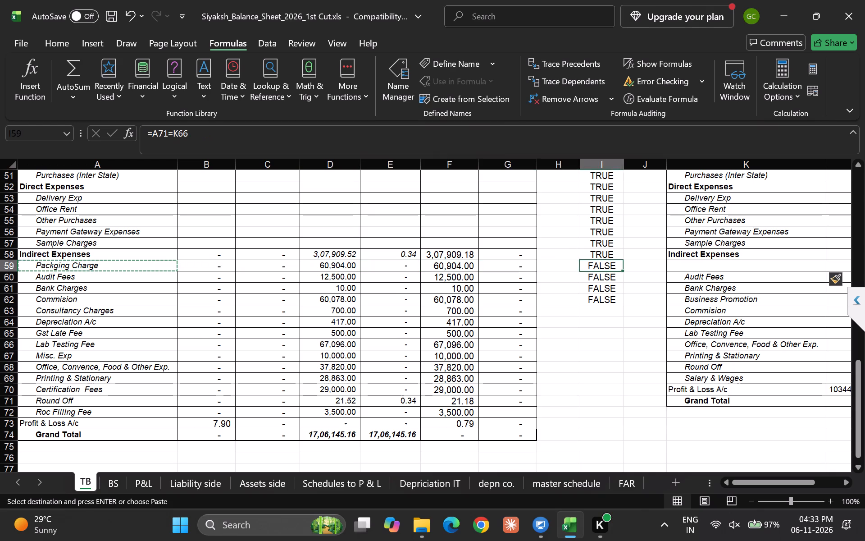
key("Right")
key("Right")
key("Return")
key("Down")
key("Up")
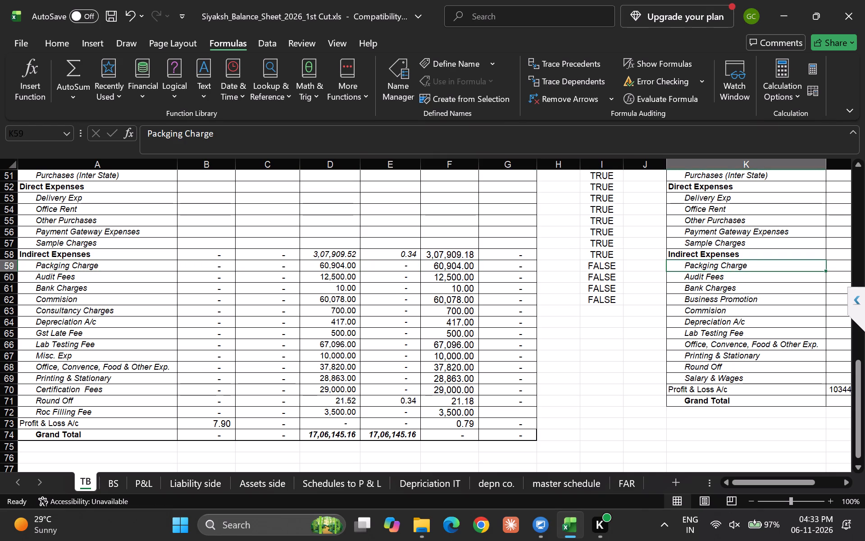
key("Down")
key("Down")
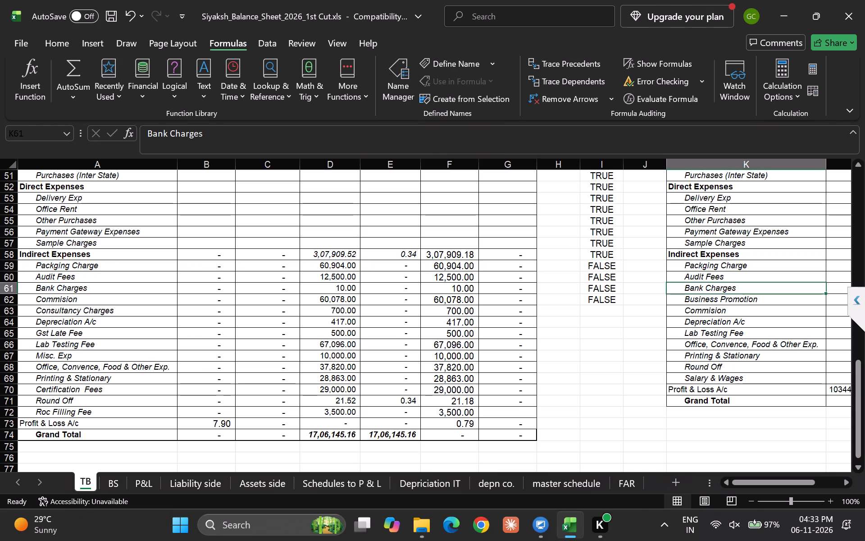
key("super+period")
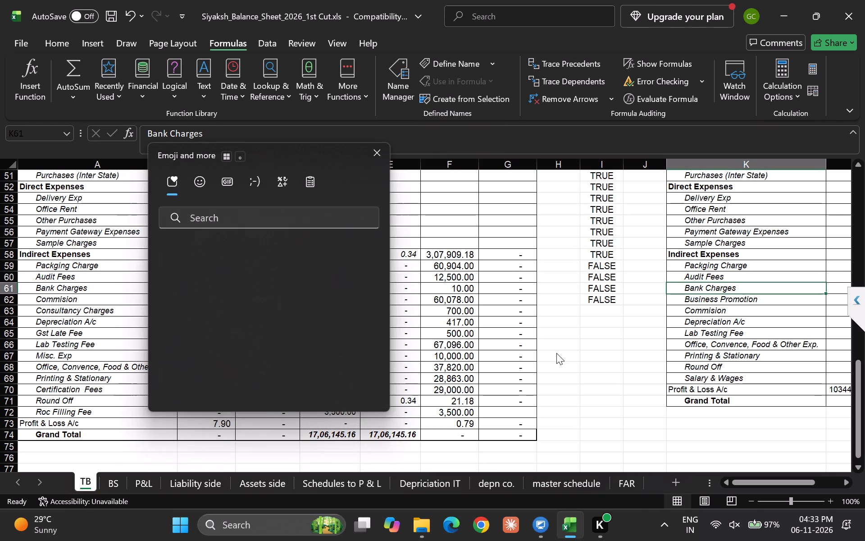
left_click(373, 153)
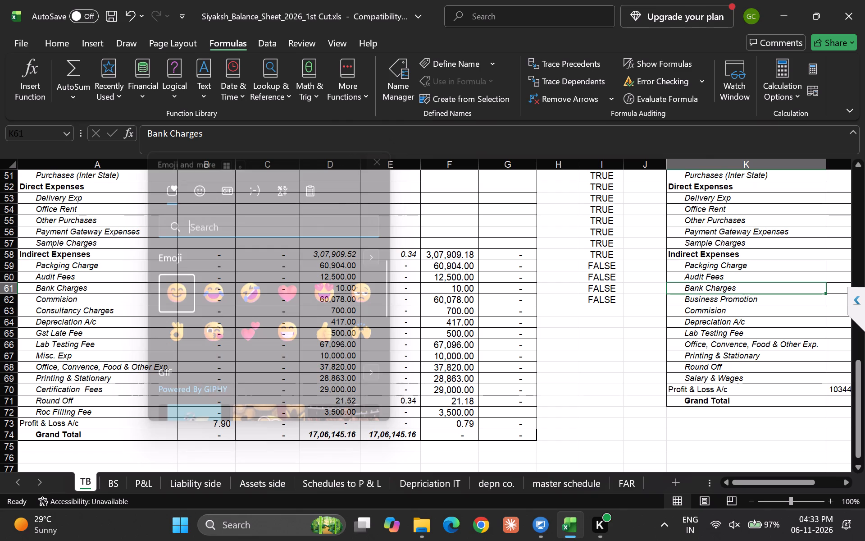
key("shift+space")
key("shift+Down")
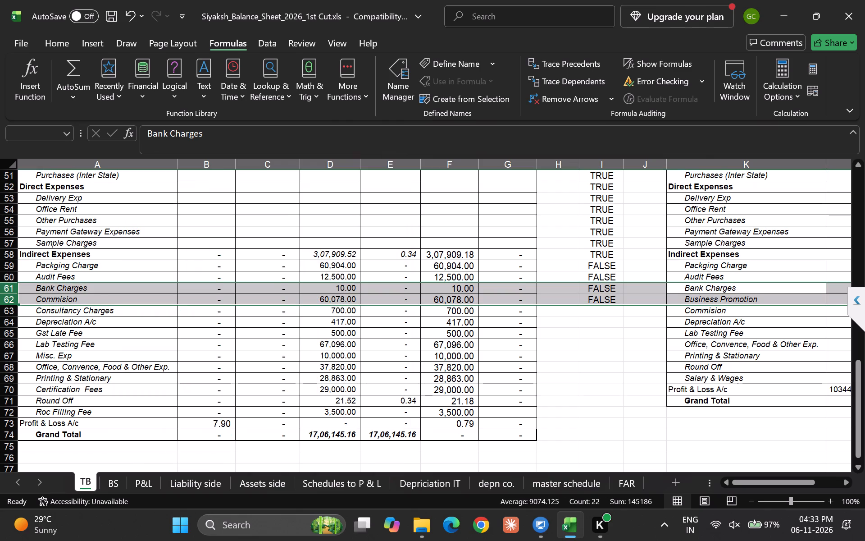
Insert one row of blank cells at A62:G62, above Commision in the 2024-25 trial balance, shifting the existing cells down.
key("Left")
key("Left")
key("Left")
key("Left")
key("Left")
key("Left")
key("Left")
key("Left")
key("Left")
key("Left")
key("Left")
key("Left")
key("Left")
key("Left")
key("Left")
key("Left")
key("Left")
key("Left")
key("Left")
key("Left")
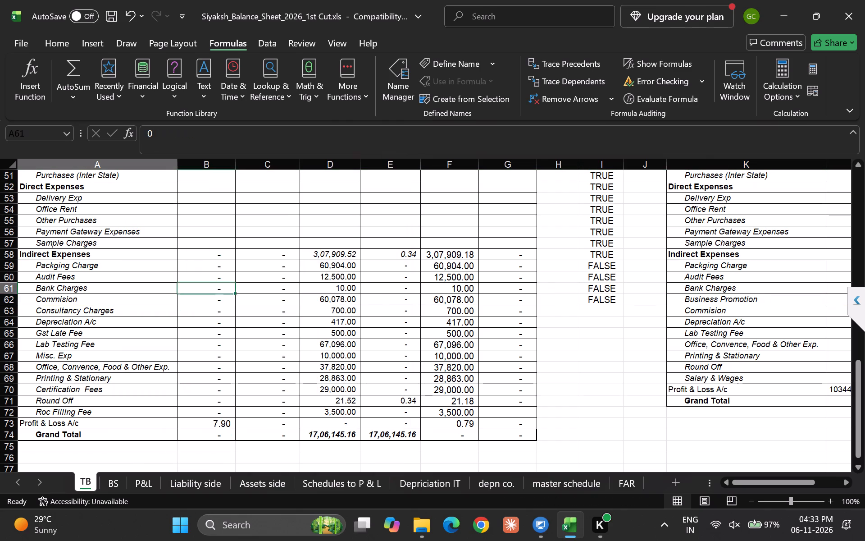
key("Down")
key("shift+Right")
key("shift+Right")
key("shift+Right")
key("shift+Right")
key("shift+Right")
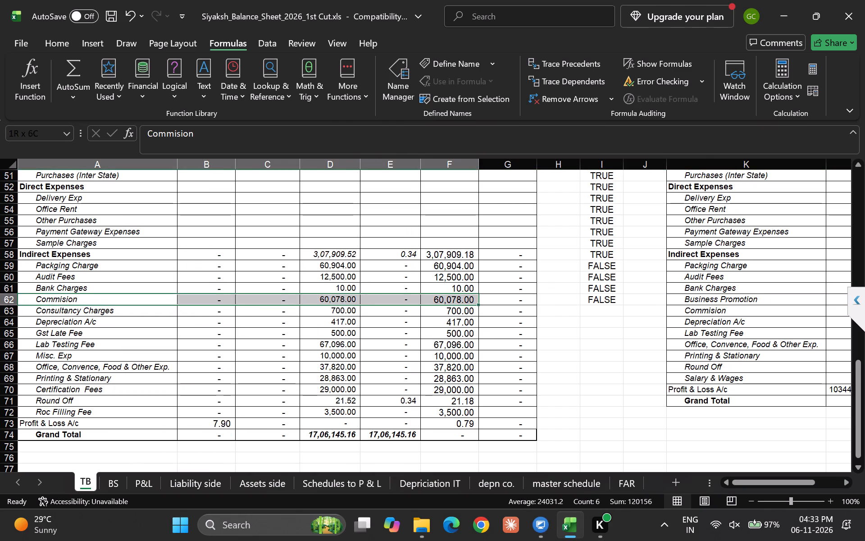
key("shift+Right")
key("ctrl+shift+equal")
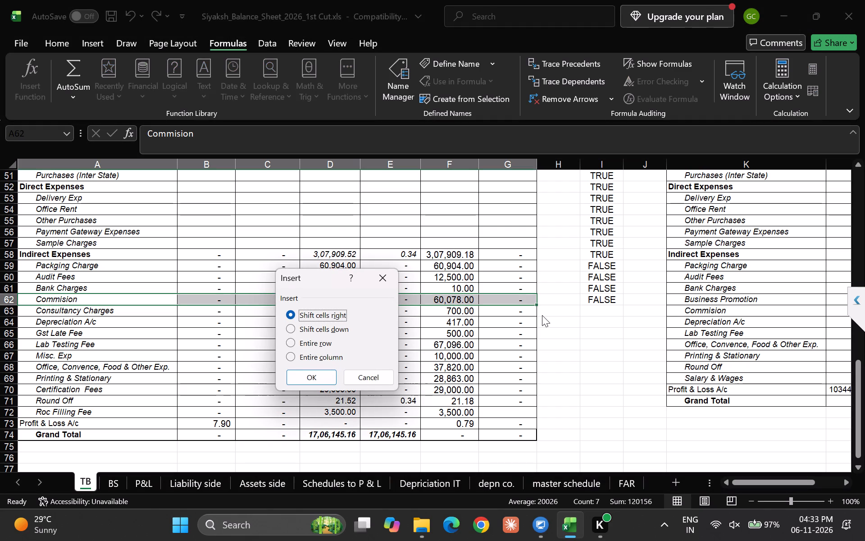
key("d")
key("Return")
Copy the Business Promotion label from K62 of the 2025-26 trial balance into the blank cell A62 of the 2024-25 trial balance.
key("Down")
key("Up")
key("Right")
key("Right")
key("Right")
key("Right")
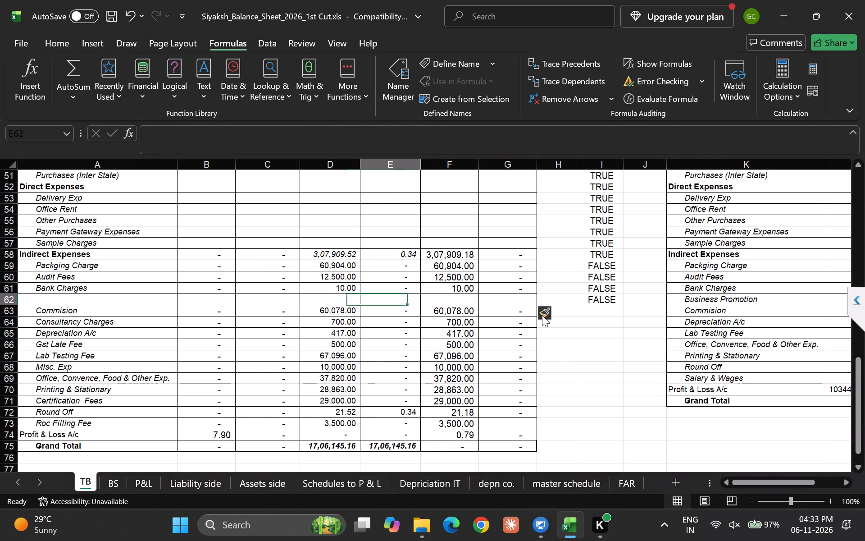
key("Right")
key("Right")
key("Right")
key("Right")
key("Right")
key("Right")
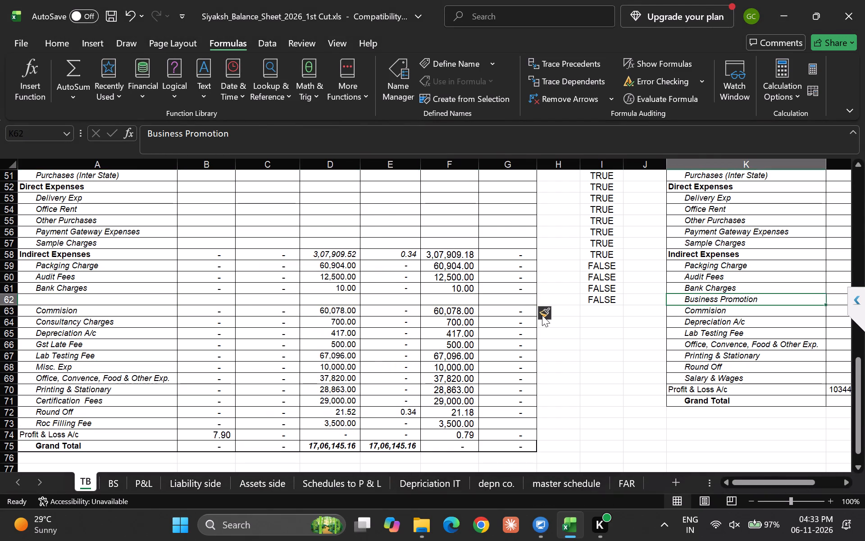
key("ctrl+x")
key("ctrl+c")
key("Left")
key("Left")
key("Left")
key("Left")
key("Left")
key("Left")
key("Left")
key("Left")
key("Left")
key("Left")
key("Left")
key("Left")
key("Left")
key("Left")
key("Left")
key("Left")
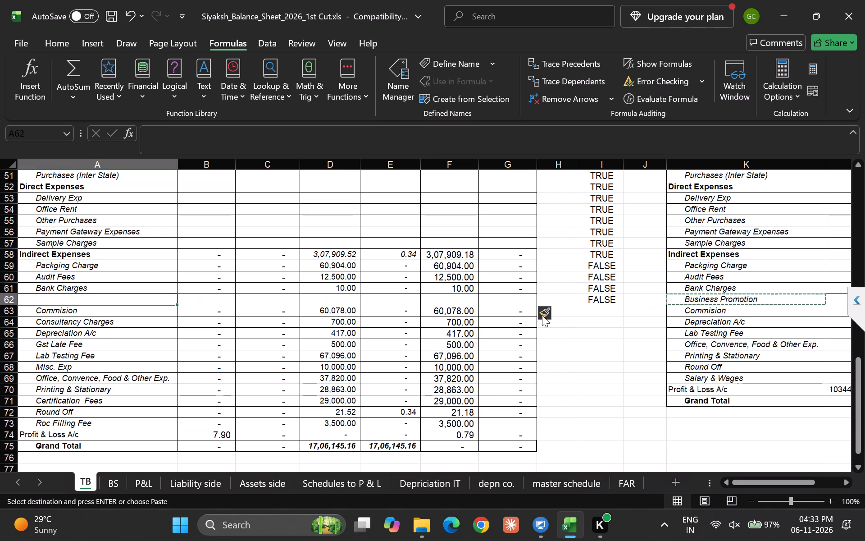
key("Return")
Insert one row of blank cells at K64:R64, above Depreciation A/c in the 2025-26 trial balance, shifting the existing cells down.
key("Down")
key("shift+space")
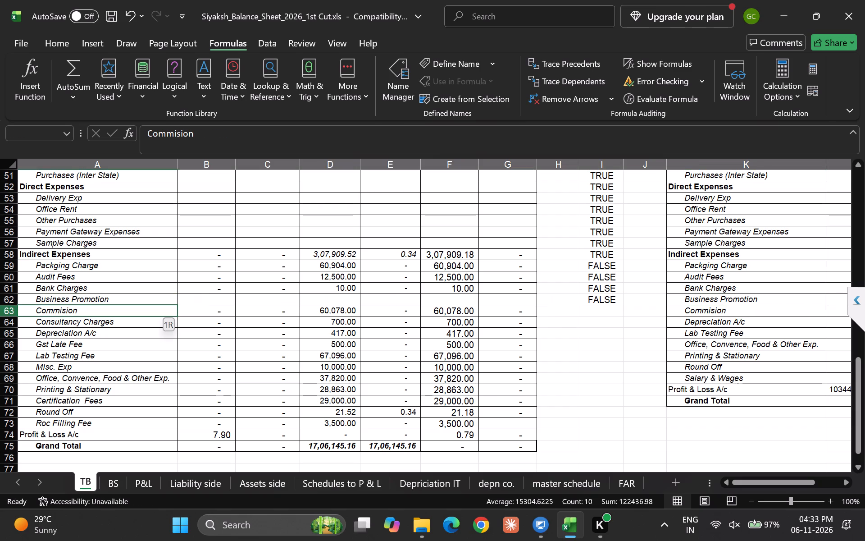
key("shift+Down")
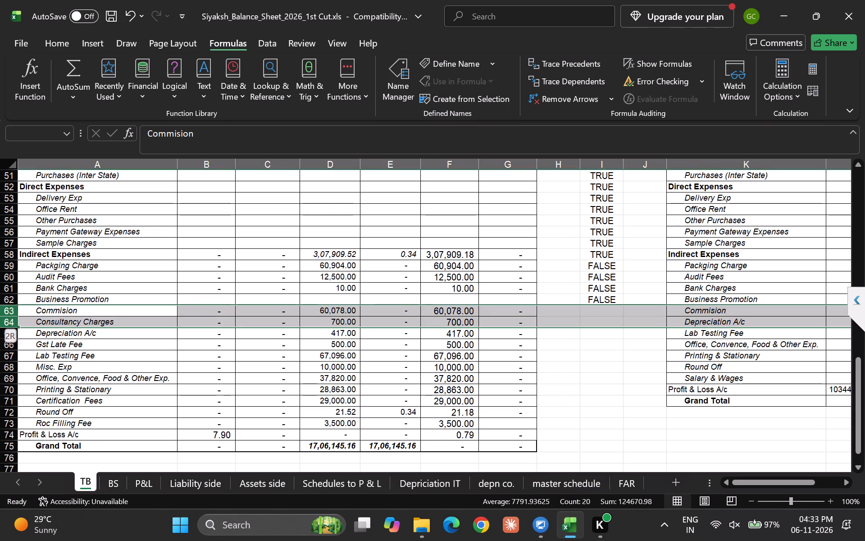
key("Down")
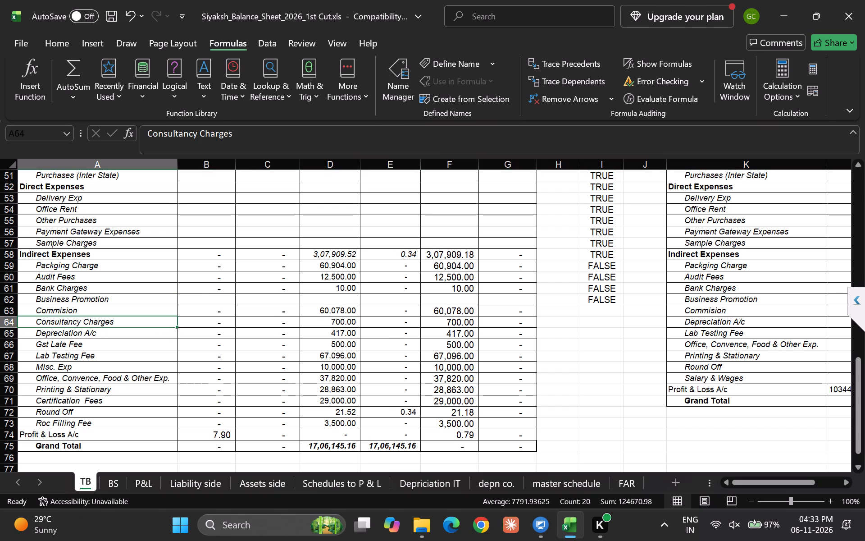
key("Right")
key("Right")
key("Right")
key("Right")
key("Right")
key("Right")
key("Right")
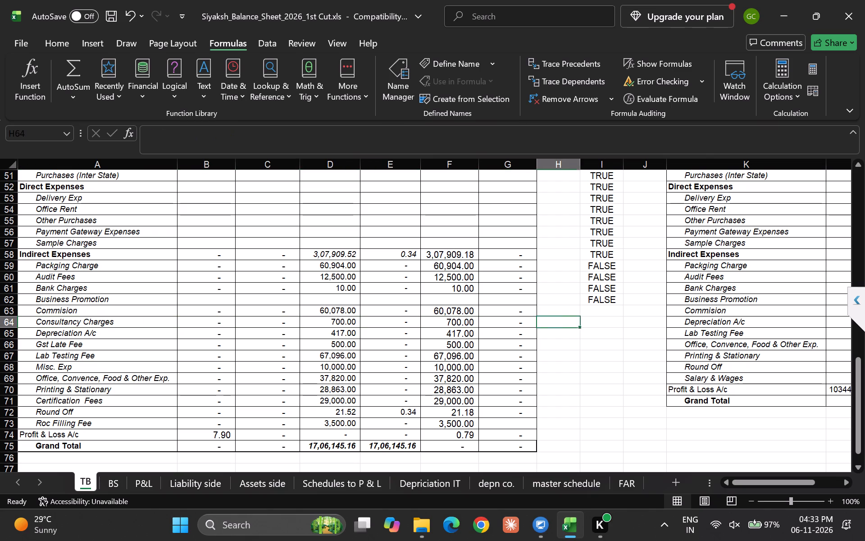
key("Right")
key("Right")
key("Right")
key("shift+Right")
key("shift+Right")
key("shift+Right")
key("shift+Right")
key("shift+Right")
key("shift+Right")
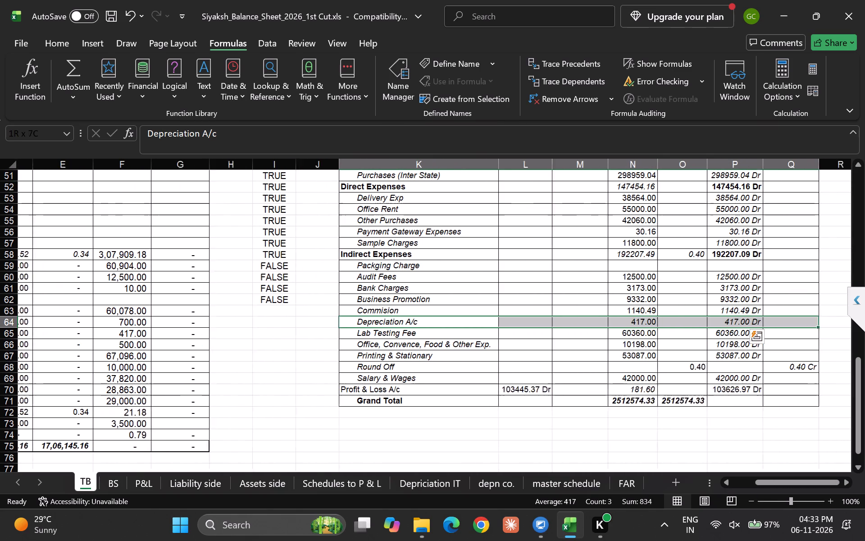
key("shift+Right")
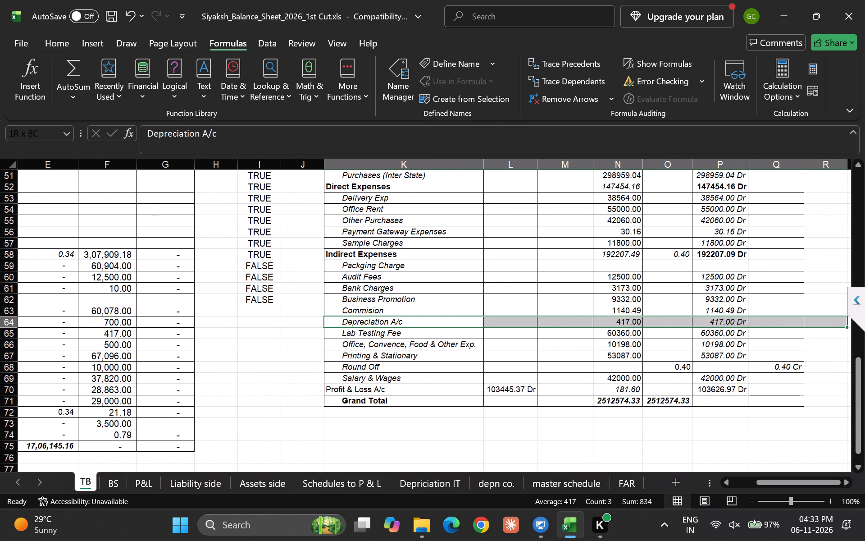
key("ctrl+shift+equal")
key("Down")
key("Return")
key("Down")
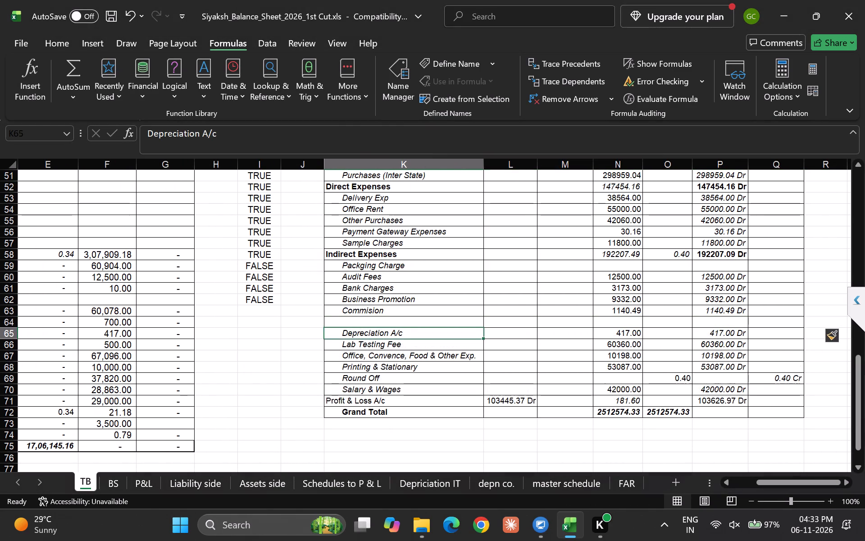
Copy the Consultancy Charges label from A64 of the 2024-25 trial balance into the blank cell K64 of the 2025-26 trial balance.
key("Left")
key("Up")
key("Left")
key("Left")
key("Left")
key("Left")
key("Left")
key("Left")
key("Left")
key("Left")
key("Left")
key("Left")
key("Left")
key("Left")
key("Left")
key("Left")
key("Left")
key("Left")
key("Left")
key("Left")
key("Left")
key("Left")
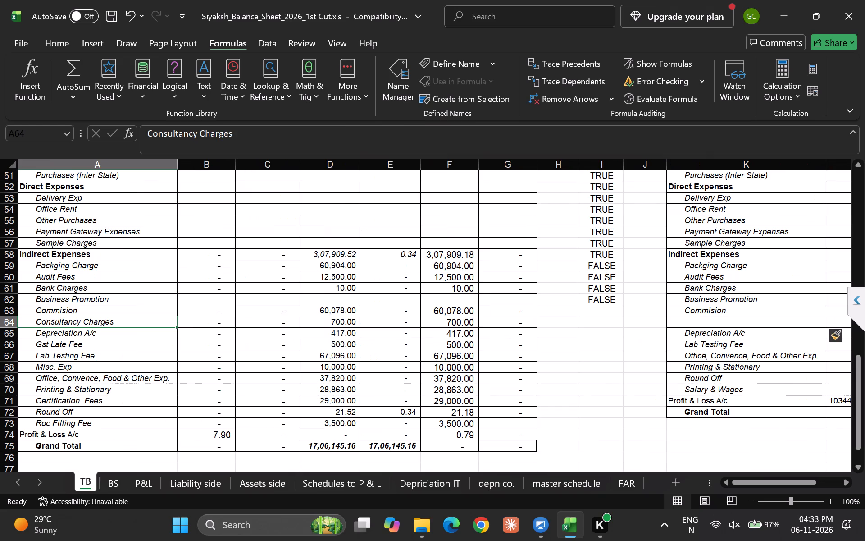
key("ctrl+c")
key("Right")
key("Right")
key("Right")
key("Right")
key("Right")
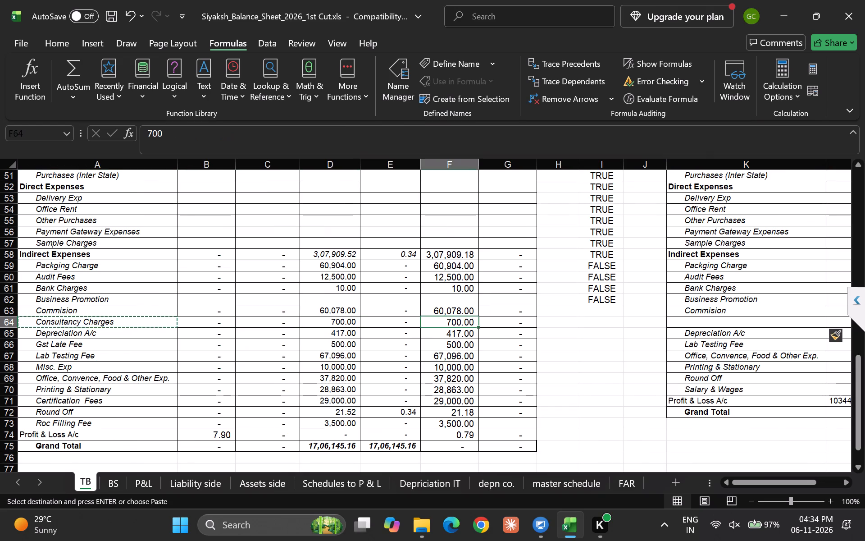
key("Right")
key("Right")
key("Right")
key("Right")
key("Right")
key("Return")
Insert one row of blank cells at K66:Q66, above Lab Testing Fee in the 2025-26 trial balance, shifting the existing cells down.
key("Down")
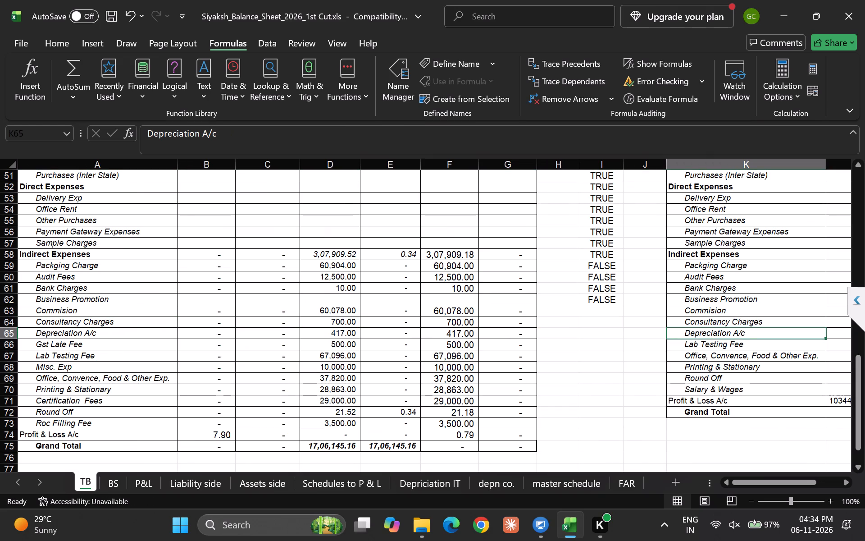
key("Down")
key("Up")
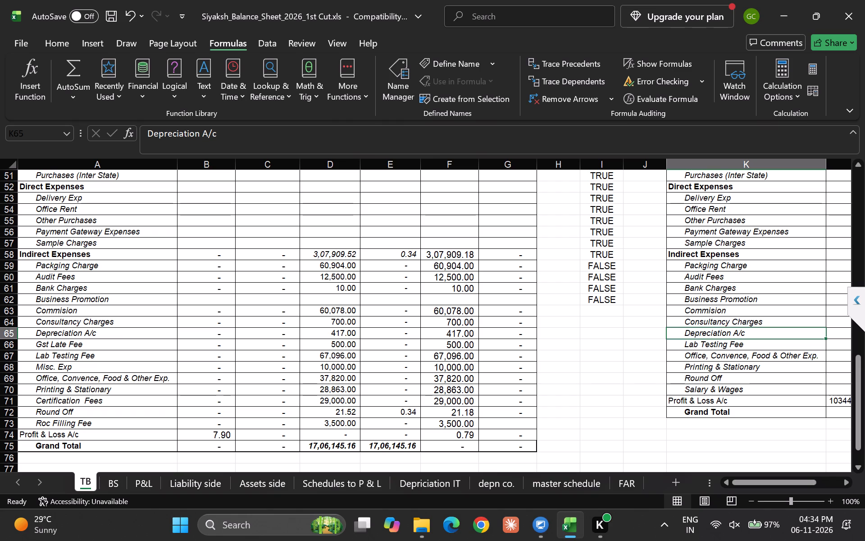
key("Down")
key("shift+space")
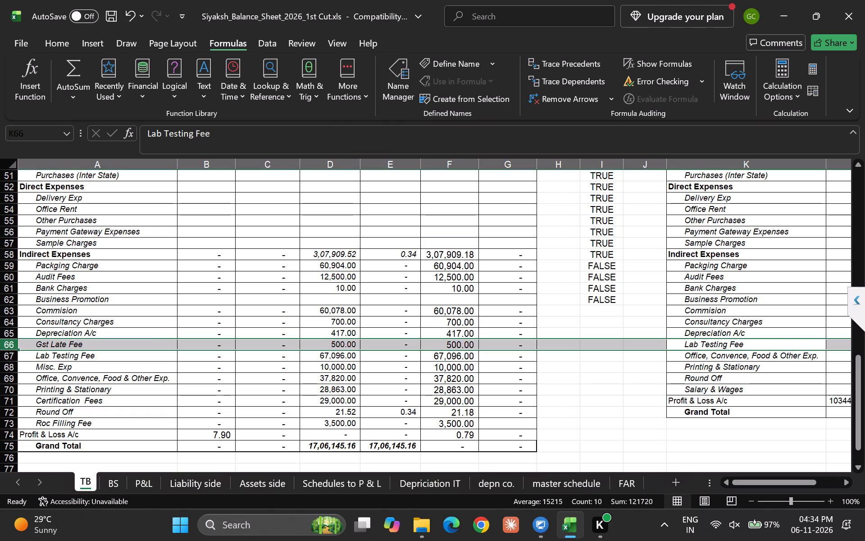
key("Down")
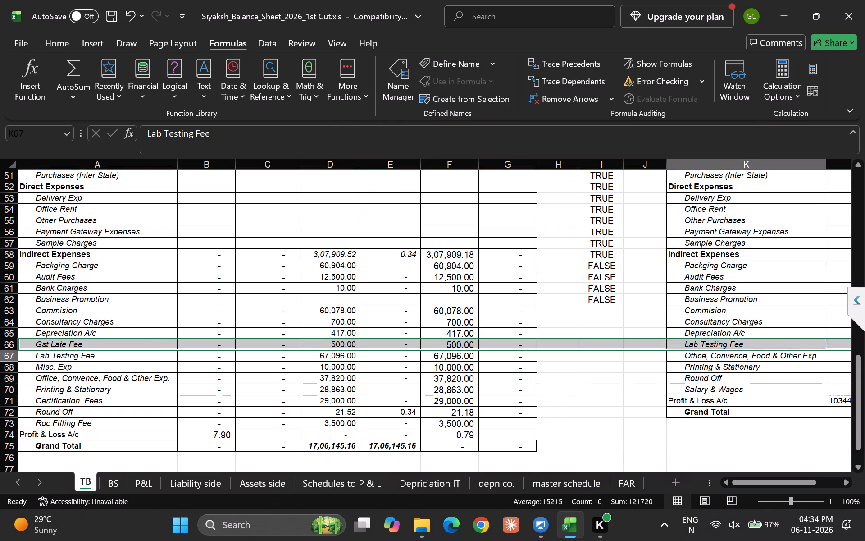
key("Up")
key("shift+Right")
key("shift+Right")
key("shift+Right")
key("shift+Right")
key("shift+Right")
key("shift+Right")
key("shift+Right")
key("shift+Right")
key("shift+Right")
key("shift+Right")
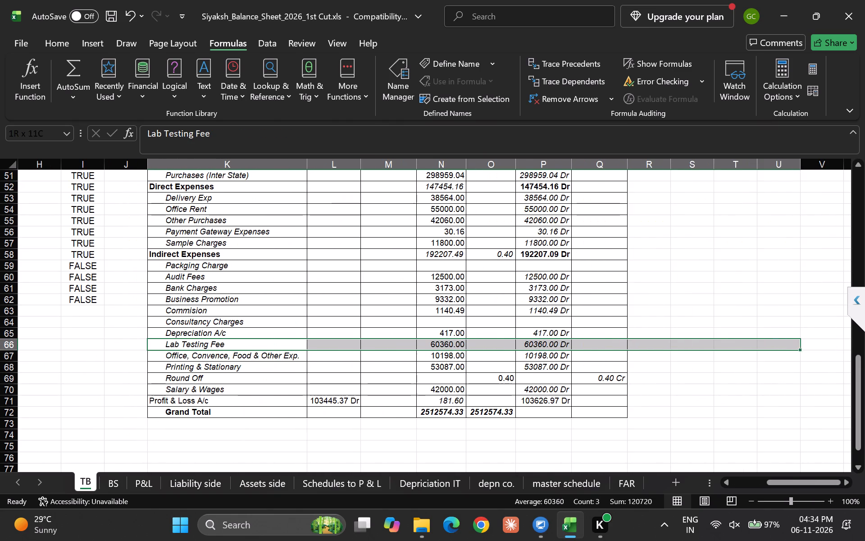
key("shift+Left")
key("shift+Left")
key("shift+Left")
key("shift+Left")
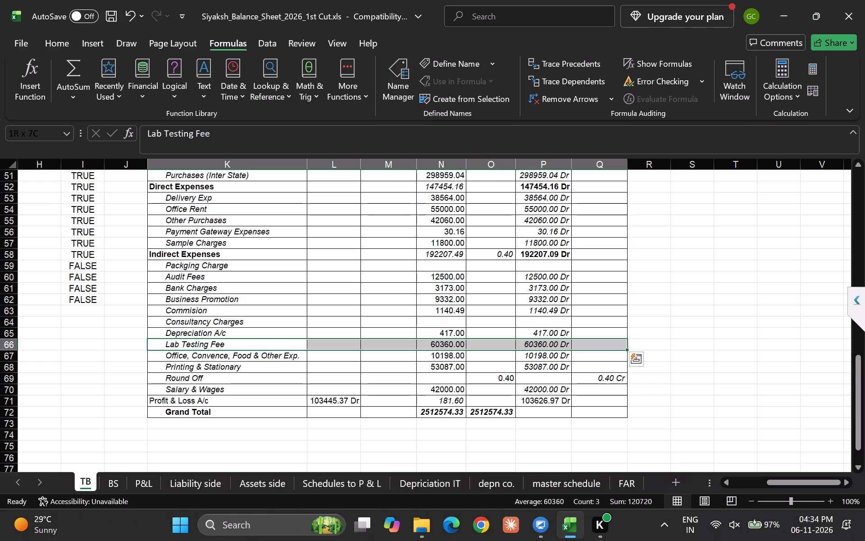
key("ctrl+shift+minus")
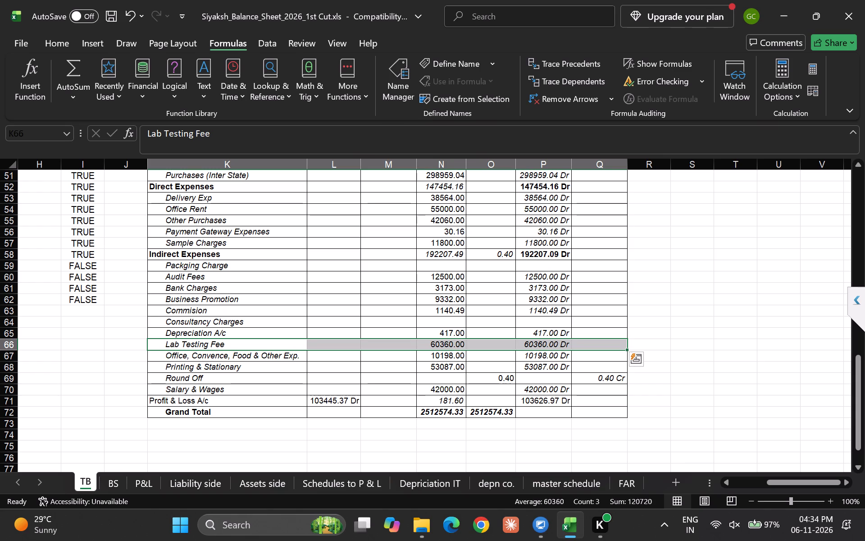
key("ctrl+z")
key("ctrl+shift+equal")
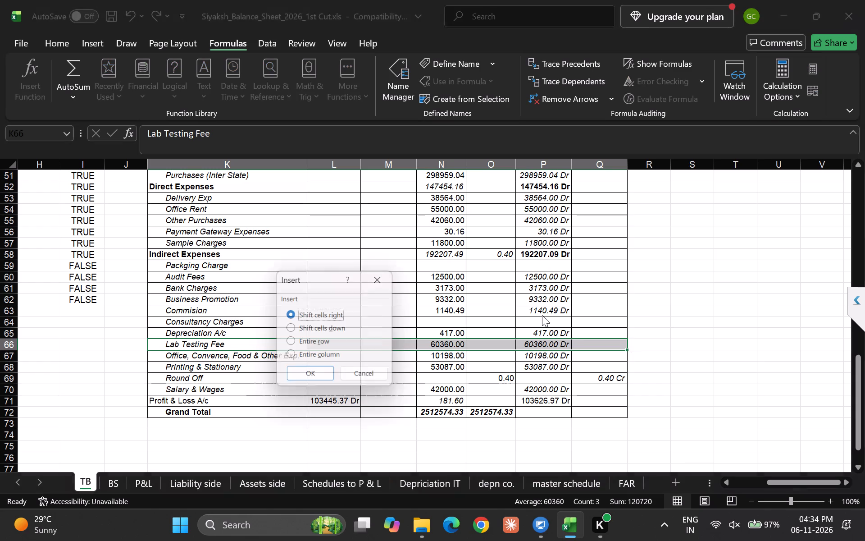
key("Down")
key("Return")
key("Down")
key("Up")
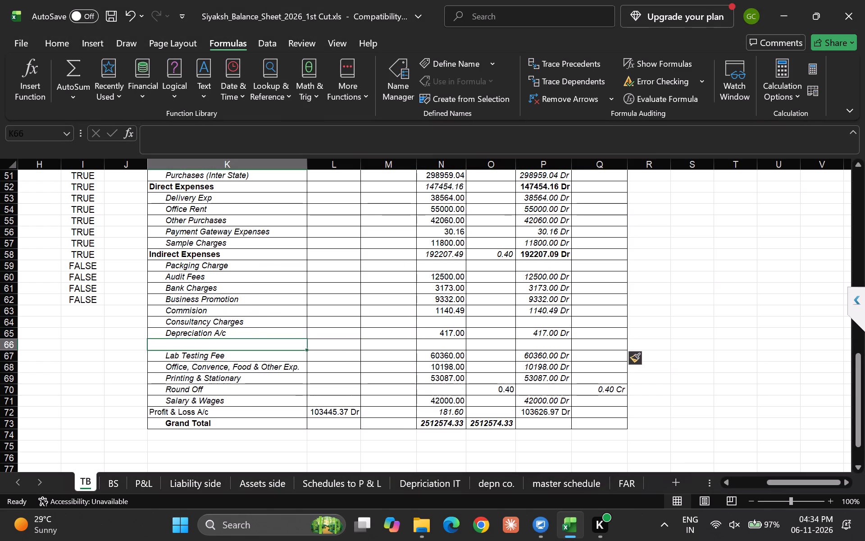
Copy the Gst Late Fee label from A66 of the 2024-25 trial balance into the blank cell K66 of the 2025-26 trial balance.
key("Left")
key("Left")
key("Left")
key("Left")
key("Left")
key("Left")
key("Left")
key("Left")
key("Left")
key("Left")
key("Left")
key("Left")
key("Left")
key("Left")
key("Left")
key("Left")
key("Left")
key("Left")
key("Left")
key("Left")
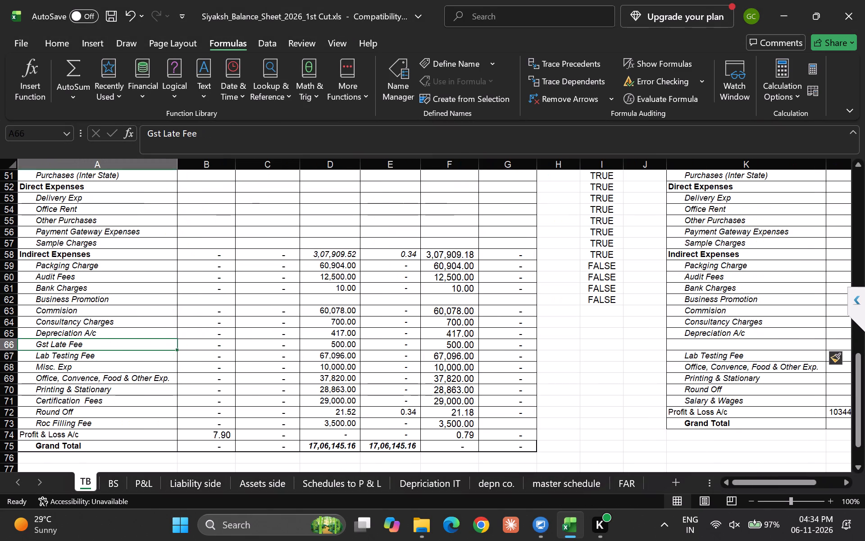
key("ctrl+c")
key("Right")
key("Right")
key("Right")
key("Right")
key("Right")
key("Right")
key("Right")
key("Right")
key("Right")
key("Right")
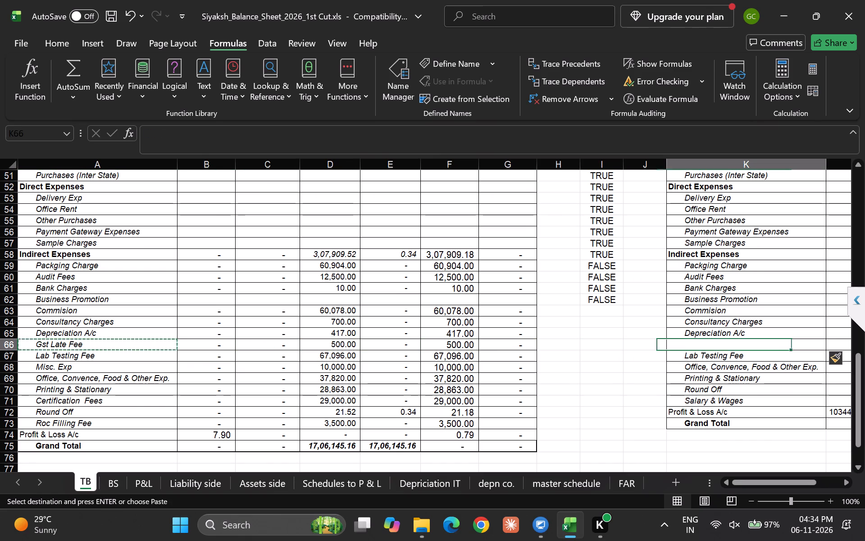
key("Return")
key("Left")
key("Left")
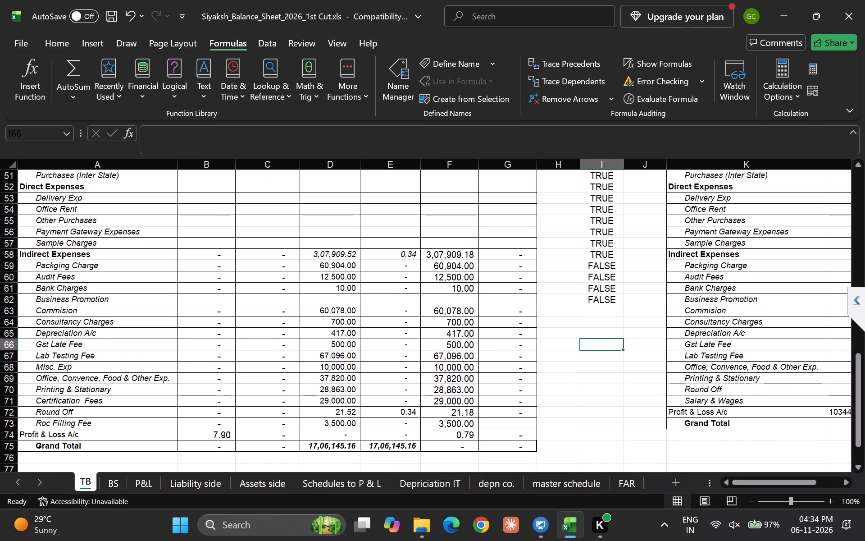
Refill the column I label-comparison formula from I55 down through I66, so each row compares column A with column K.
key("shift+Up")
key("shift+Up")
key("shift+Up")
key("shift+Up")
key("shift+Up")
key("shift+Up")
key("shift+Up")
key("shift+Up")
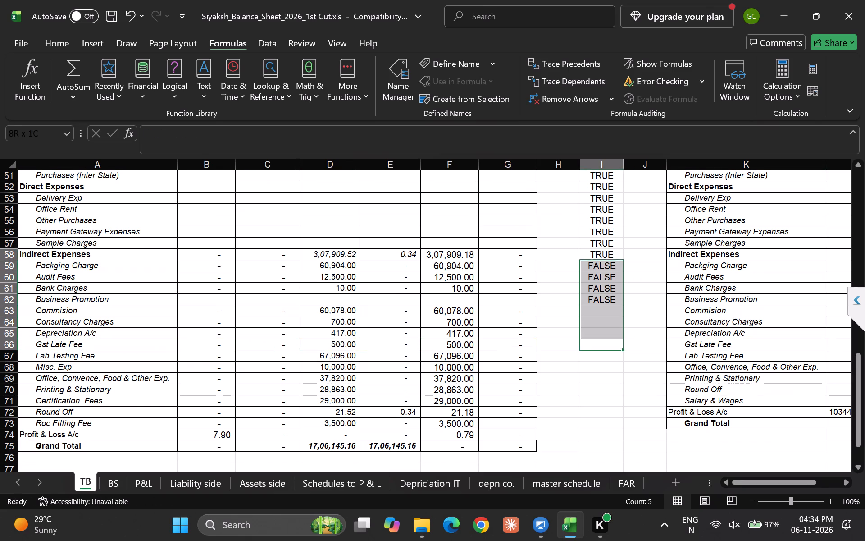
key("shift+Up")
key("shift+Up")
key("shift+Up")
key("ctrl+d")
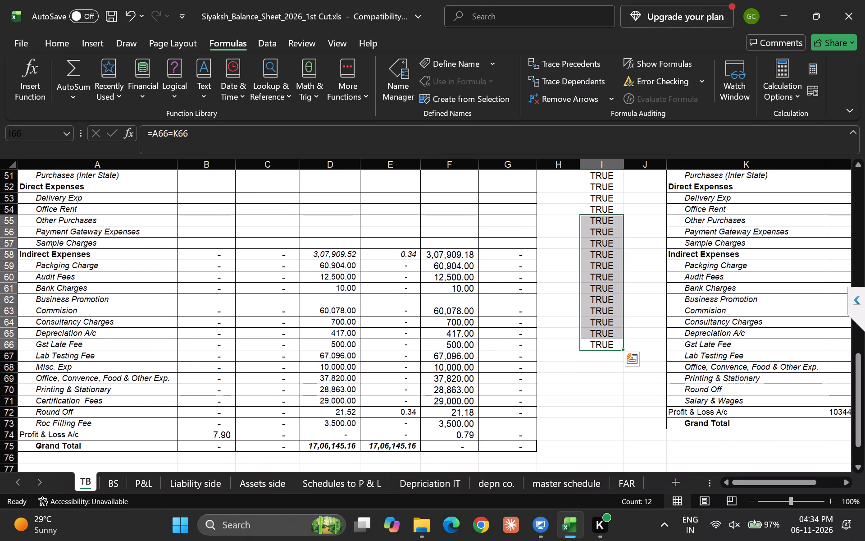
Extend the column I label-comparison formula from I66 down through I78.
key("Down")
key("Down")
key("Up")
key("Up")
key("shift+Down")
key("shift+Up")
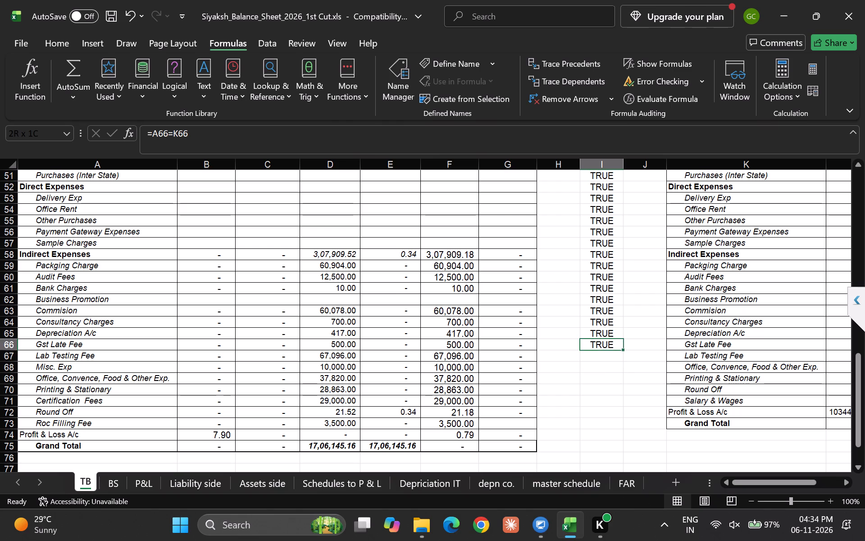
key("shift+Down")
key("shift+Down")
key("shift+Down")
key("shift+Down")
key("shift+Down")
key("shift+Down")
key("shift+Down")
key("shift+Down")
key("shift+Down")
key("shift+Down")
key("shift+Down")
key("shift+Down")
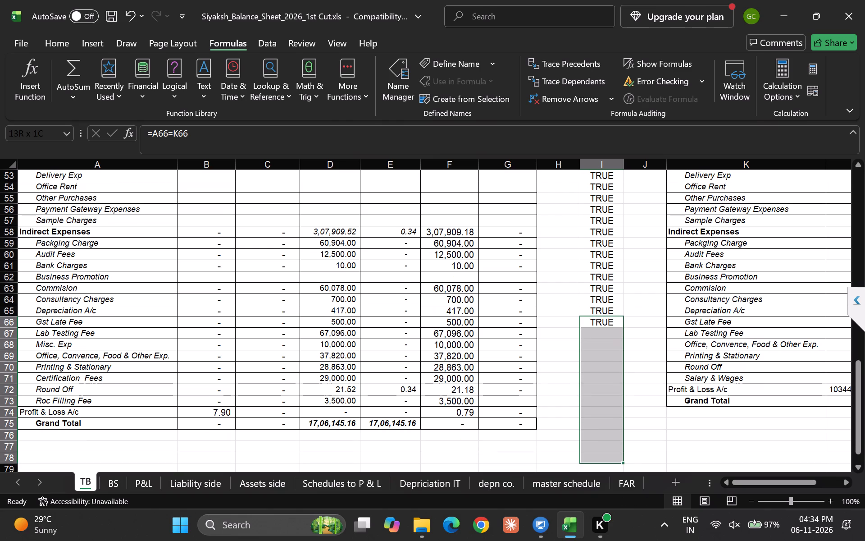
key("ctrl+d")
Insert one row of blank cells at K68:Q68, above Office, Convence, Food & Other Exp. in the 2025-26 trial balance, shifting the existing cells down.
key("Down")
key("Up")
key("Down")
key("Down")
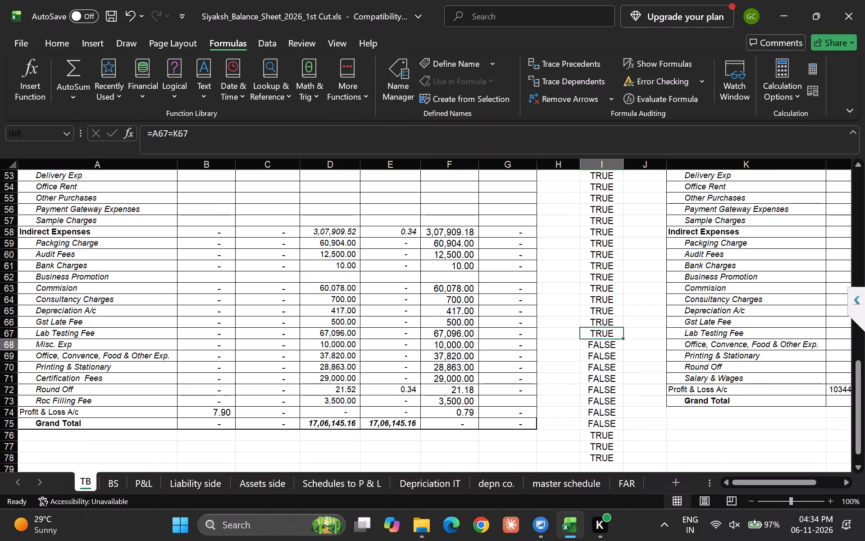
key("Up")
key("shift+space")
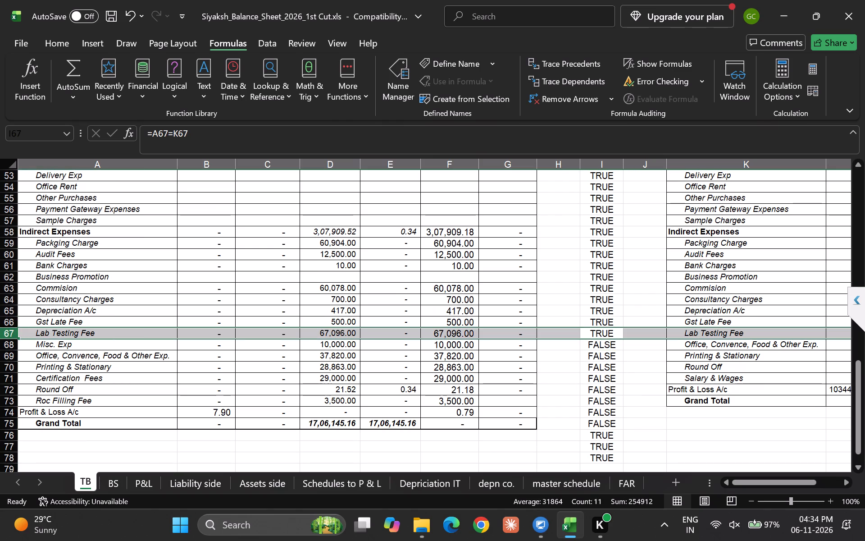
key("Down")
key("shift+space")
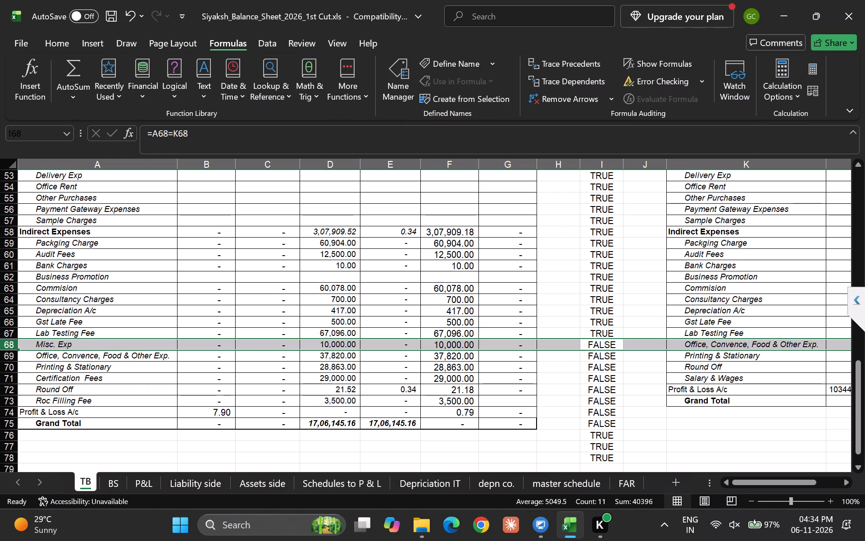
key("Down")
key("Up")
key("Right")
key("Right")
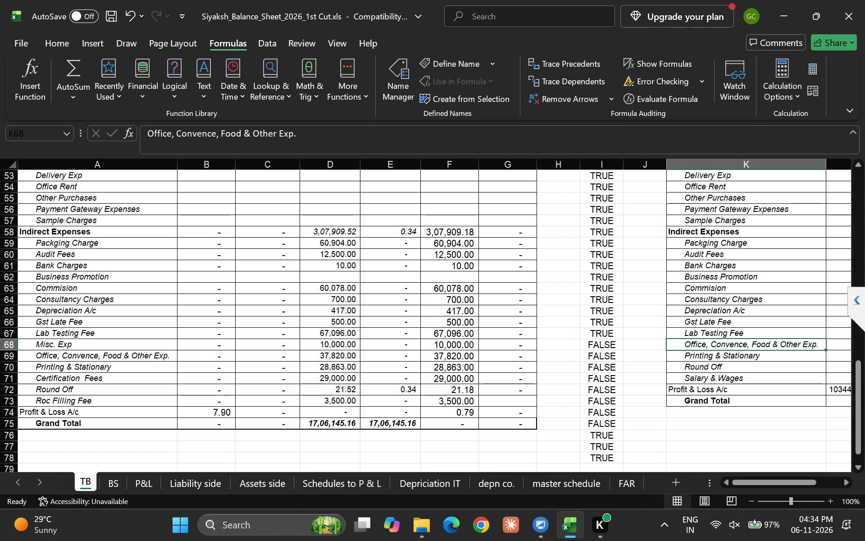
key("shift+Right")
key("shift+Right")
key("shift+Right")
key("shift+Right")
key("shift+Right")
key("shift+Right")
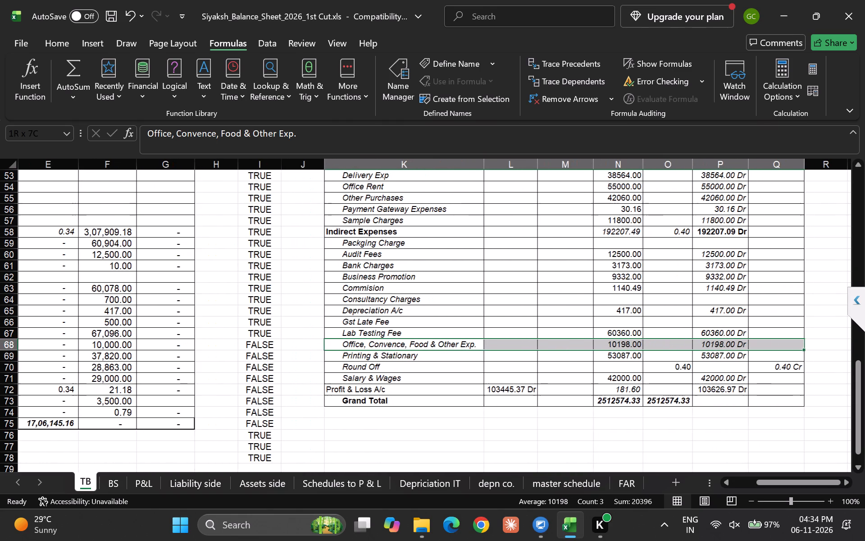
key("ctrl+shift+equal")
key("Down")
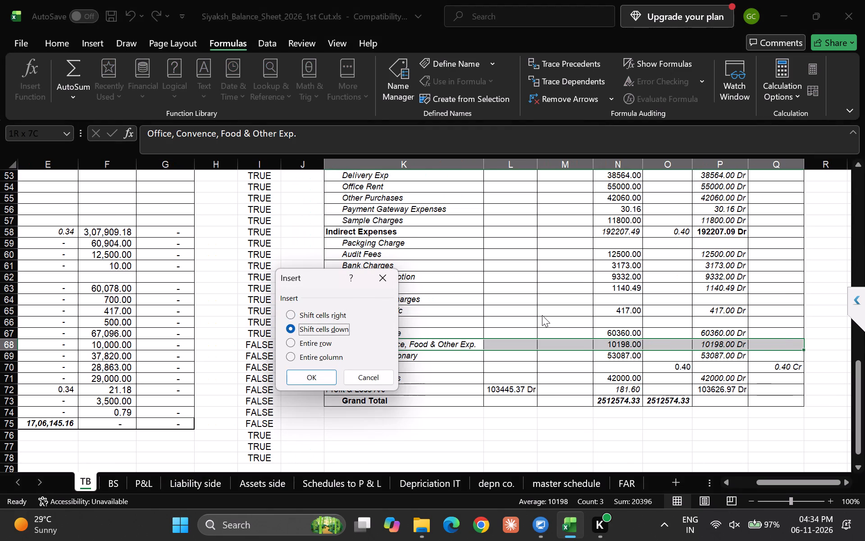
key("Return")
Copy the Misc. Exp label from A68 of the 2024-25 trial balance into the blank cell K68 of the 2025-26 trial balance.
key("Down")
key("Up")
key("Left")
key("Left")
key("Left")
key("Left")
key("Left")
key("Left")
key("Left")
key("Left")
key("Left")
key("Left")
key("Left")
key("Left")
key("Left")
key("Left")
key("Left")
key("Left")
key("Left")
key("Left")
key("Left")
key("Left")
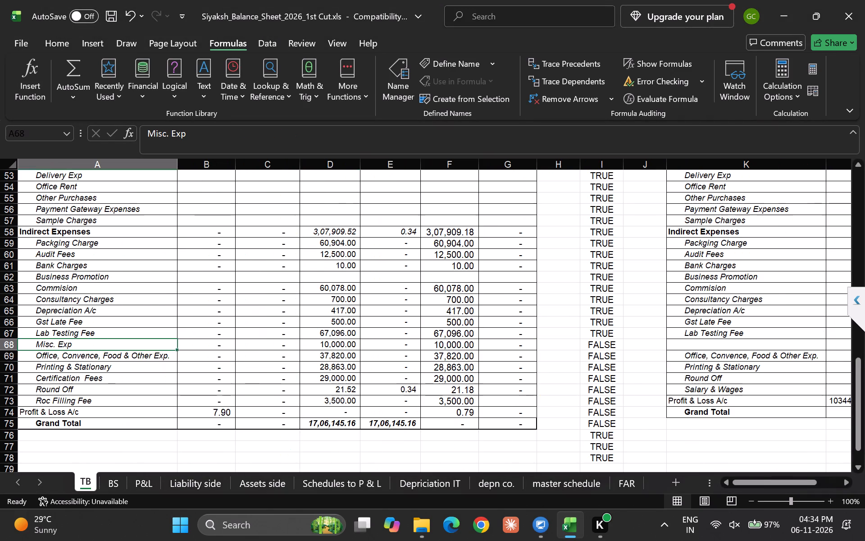
key("ctrl+c")
key("Right")
key("Right")
key("Right")
key("Right")
key("Right")
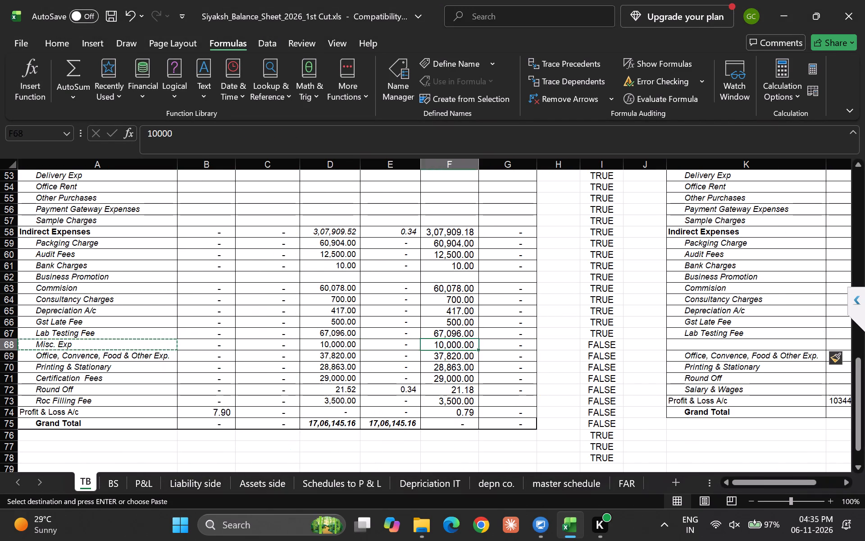
key("Right")
key("Right")
key("Right")
key("Right")
key("Right")
key("Return")
Insert one row of blank cells at K71:Q71, above Round Off in the 2025-26 trial balance, shifting the existing cells down.
key("Down")
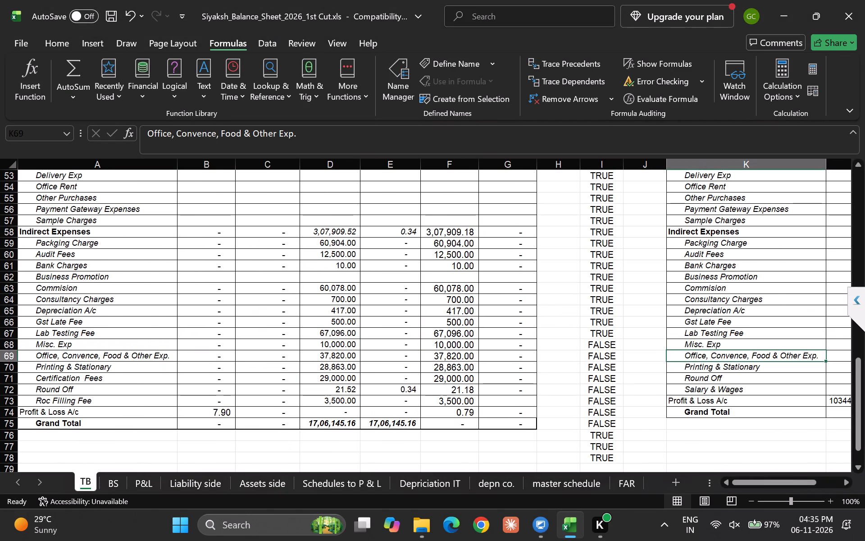
key("shift+space")
key("Down")
key("shift+space")
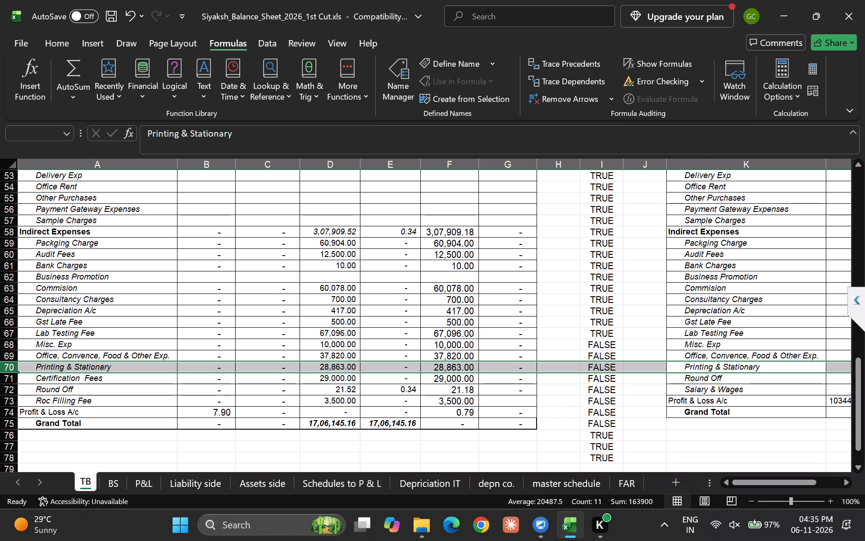
key("Down")
key("shift+Right")
key("shift+Right")
key("shift+Right")
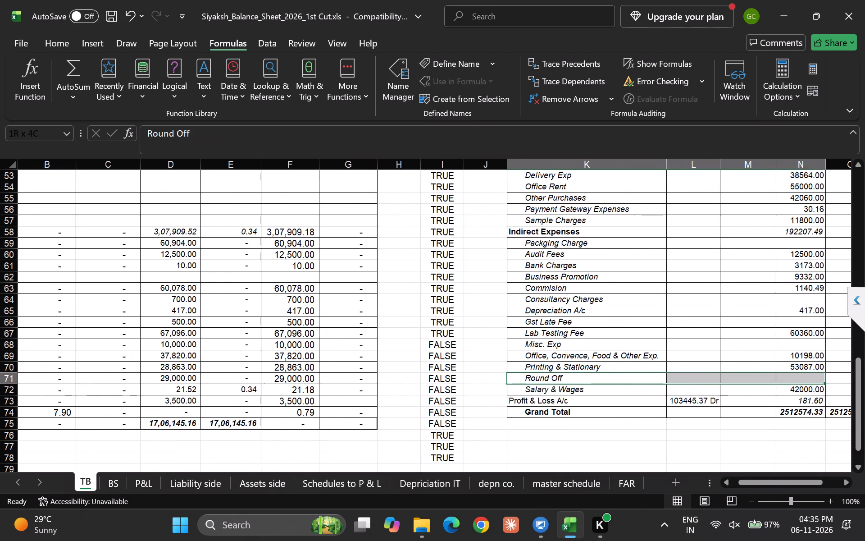
key("shift+Right")
key("shift+Right")
key("shift+Right")
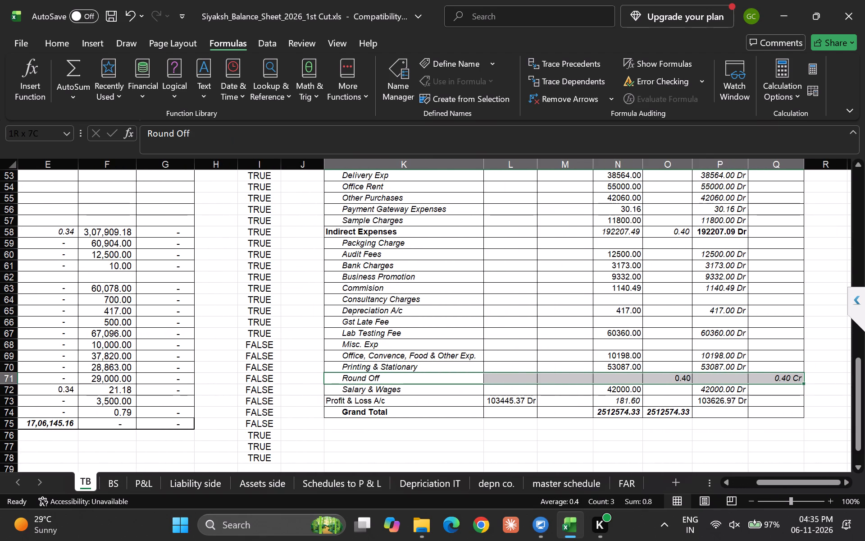
key("ctrl+shift+equal")
key("Down")
key("Return")
Copy the Certification Fees label from A71 of the 2024-25 trial balance into the blank cell K71 of the 2025-26 trial balance.
key("Down")
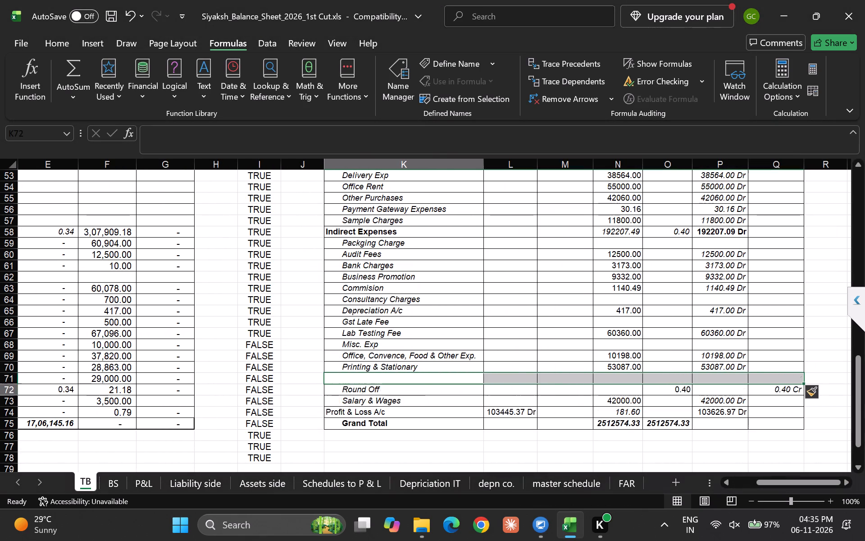
key("Up")
key("Up")
key("Left")
key("Down")
key("Left")
key("Left")
key("Left")
key("Left")
key("Left")
key("Left")
key("Left")
key("Left")
key("Left")
key("Left")
key("Left")
key("Left")
key("Left")
key("Left")
key("Left")
key("Left")
key("Left")
key("Left")
key("Left")
key("Left")
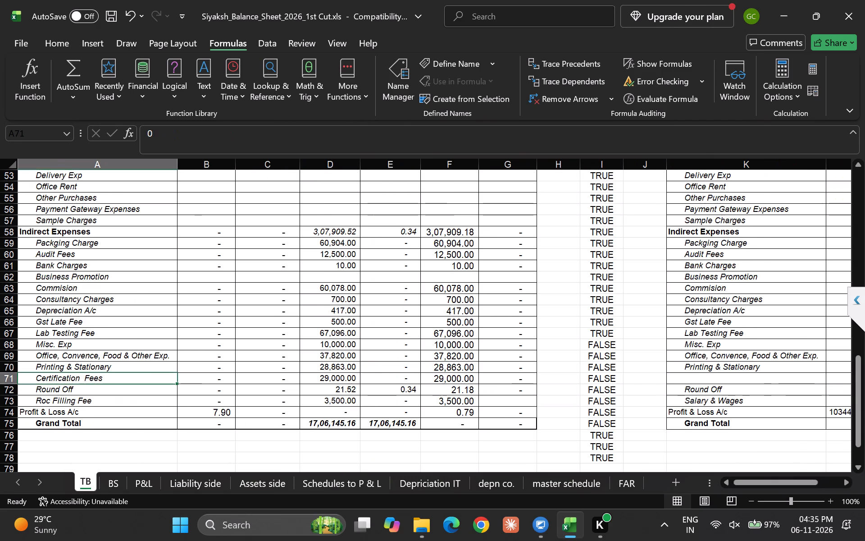
key("ctrl+c")
key("Right")
key("Right")
key("Right")
key("Right")
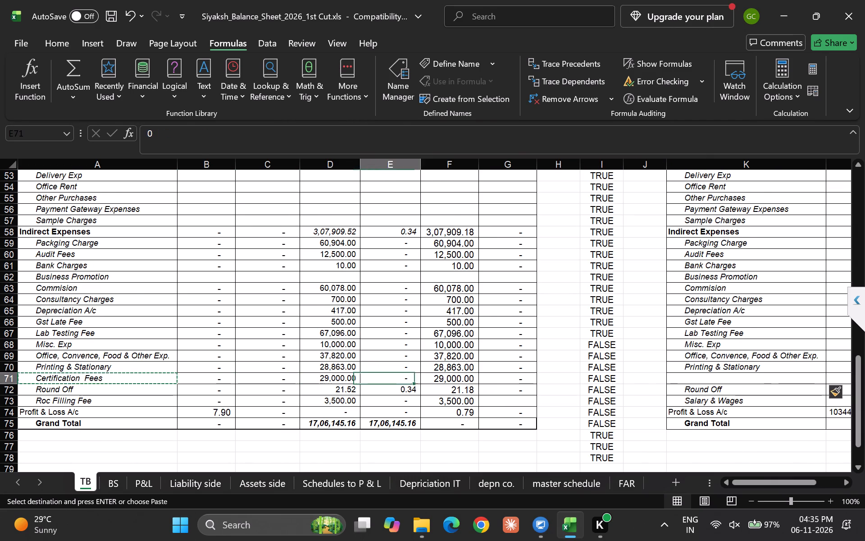
key("Right")
key("Right")
key("Right")
key("Right")
key("Right")
key("Right")
key("Return")
Compare the closing rows of the two trial balances, from Round Off to Profit & Loss A/c, for ledgers missing on either side.
key("Down")
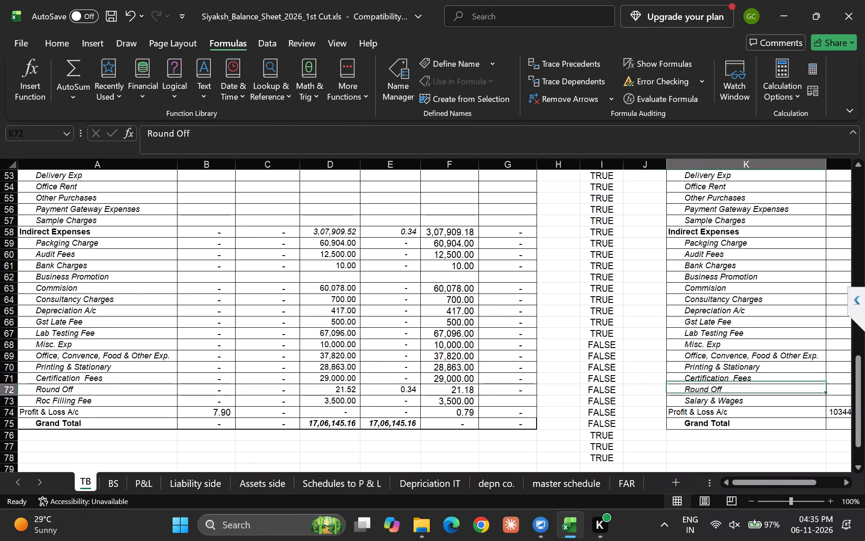
key("Up")
key("Down")
key("shift+space")
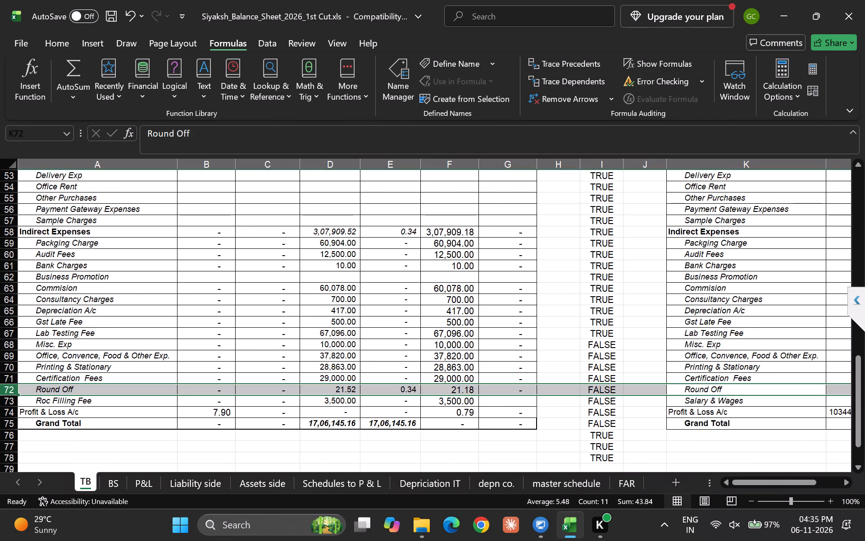
key("Down")
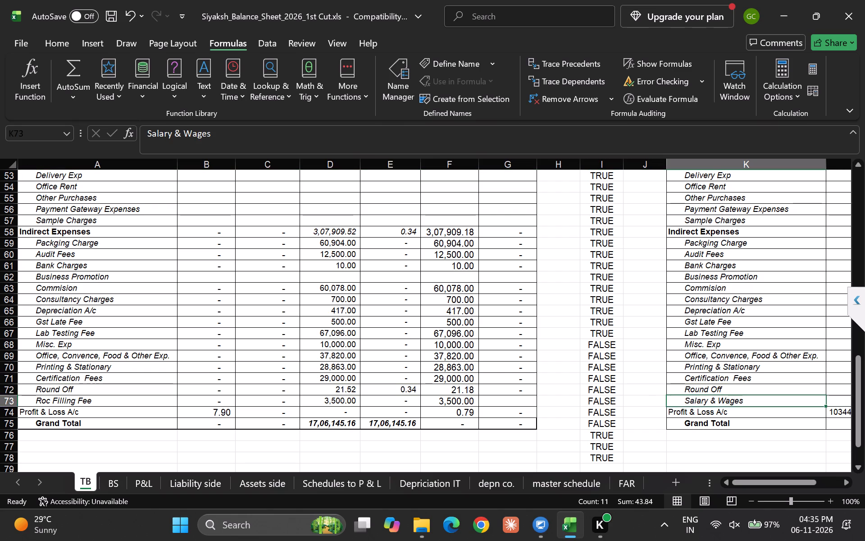
key("Right")
key("Right")
key("Right")
key("Right")
key("Right")
key("Right")
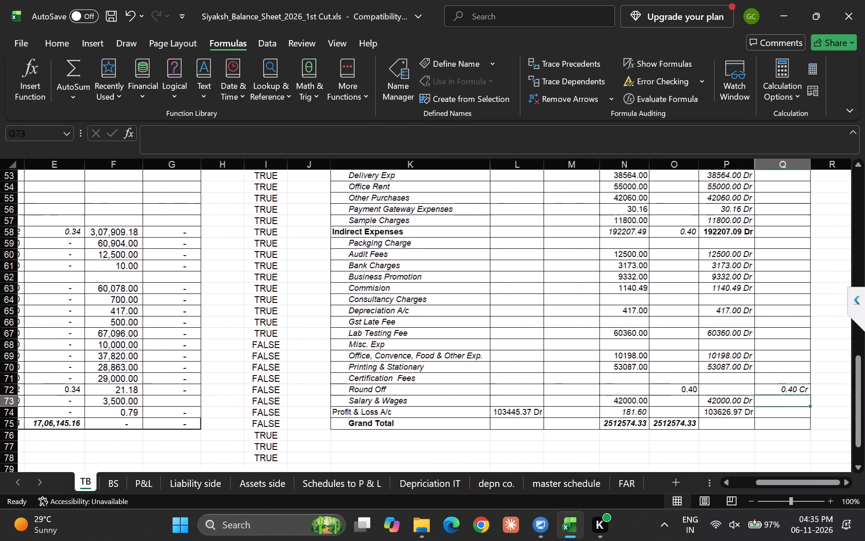
key("Right")
key("Left")
key("Left")
key("Left")
key("Left")
key("Left")
key("Left")
key("Left")
key("Left")
key("Left")
key("Left")
key("Left")
key("Left")
key("Left")
key("Left")
key("Left")
key("Left")
key("Left")
key("Left")
key("Left")
key("Left")
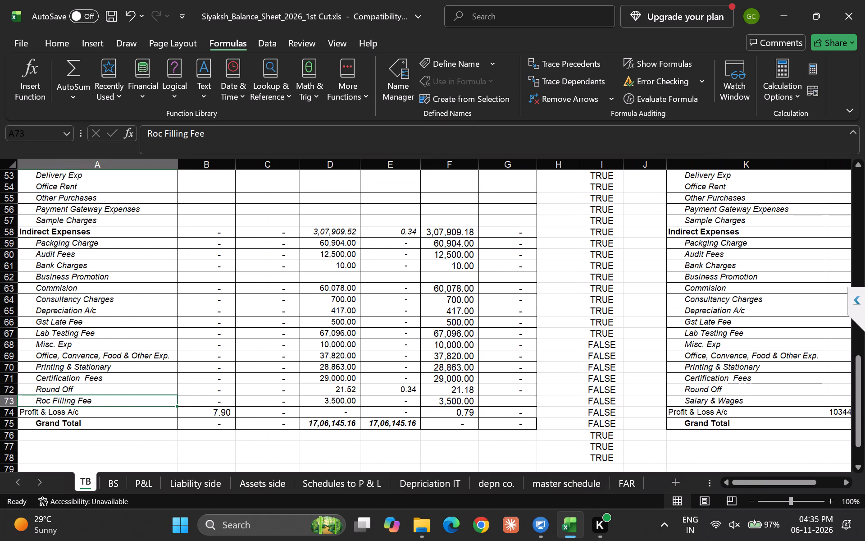
key("Down")
key("Up")
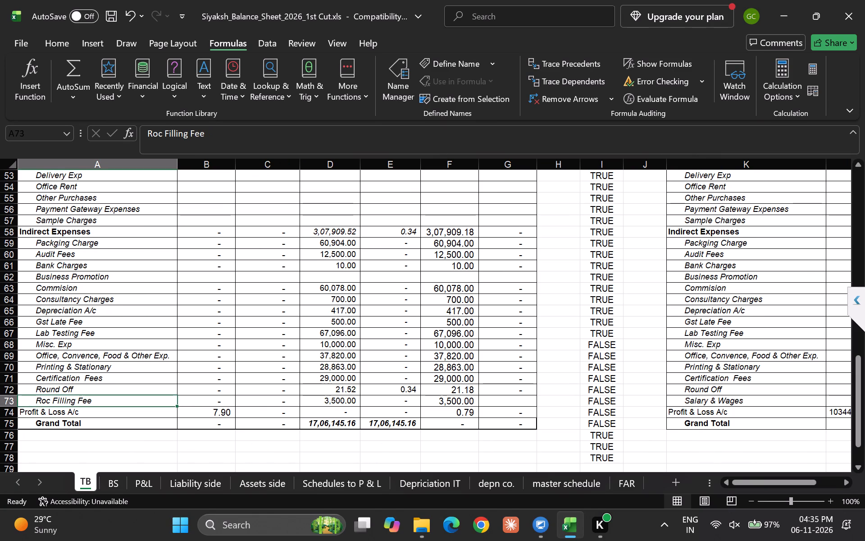
key("Down")
key("Up")
key("shift+space")
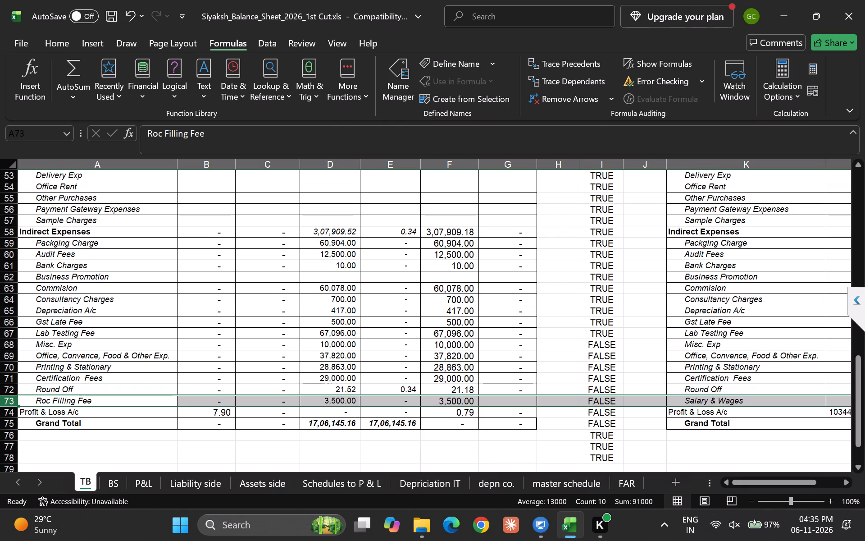
Insert one row of blank cells at A74:G74, above Profit & Loss A/c in the 2024-25 trial balance, shifting the existing cells down.
key("Down")
key("Up")
key("Down")
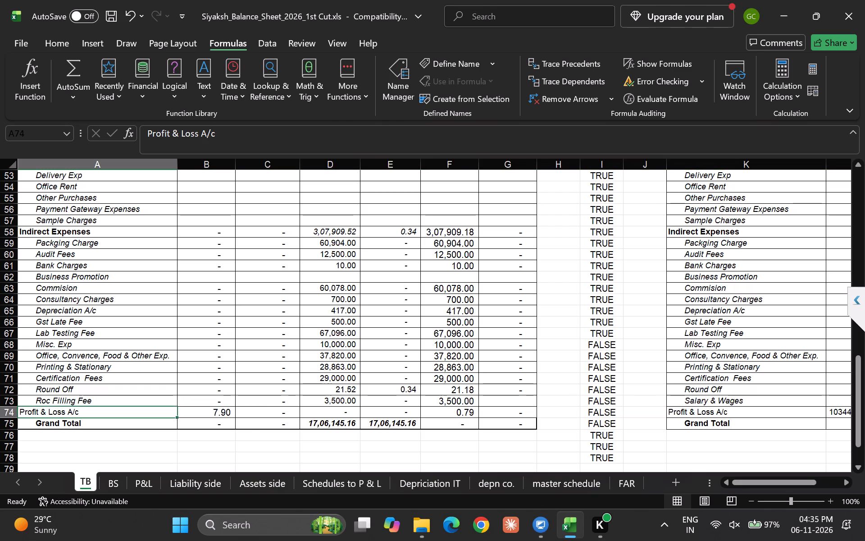
key("shift+Right")
key("shift+Right")
key("shift+Right")
key("shift+Right")
key("shift+Right")
key("shift+Right")
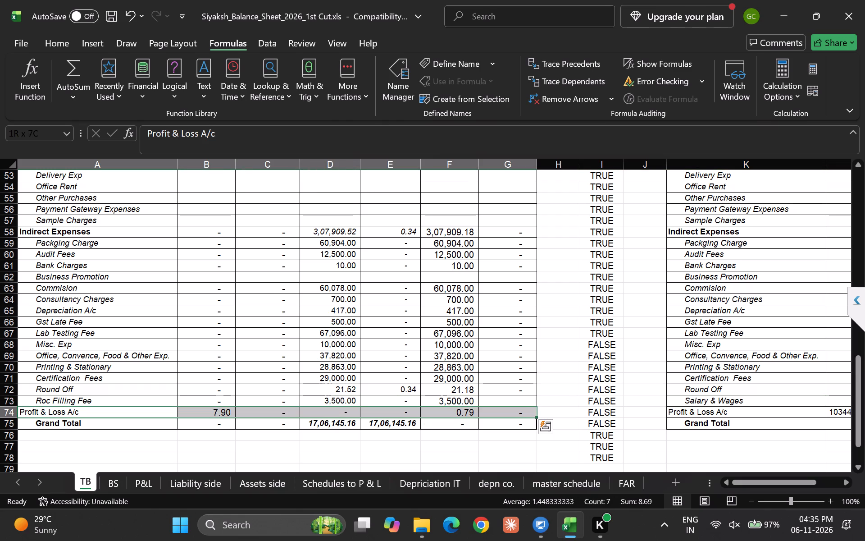
key("ctrl+shift+equal")
key("Down")
key("Return")
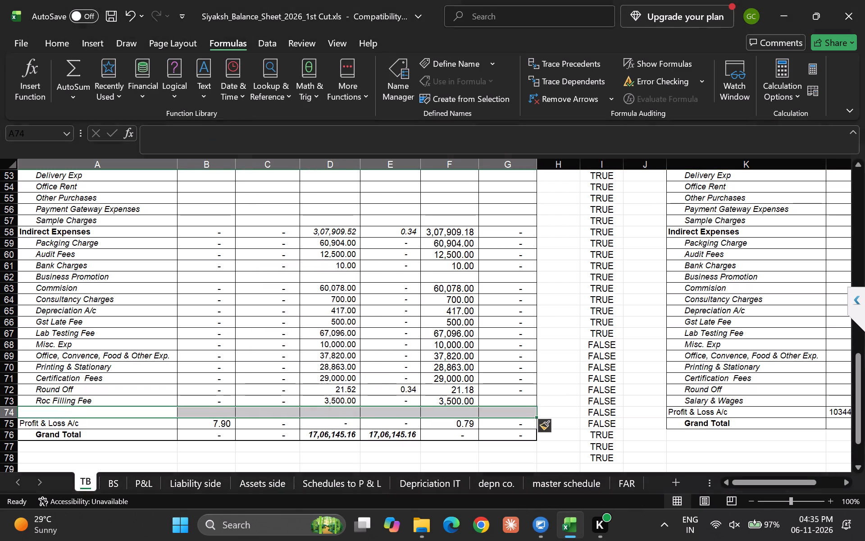
Insert one row of blank cells at K73:Q73, above Salary & Wages in the 2025-26 trial balance, shifting the existing cells down.
key("Up")
key("Right")
key("Right")
key("Right")
key("Right")
key("Right")
key("Right")
key("Right")
key("Right")
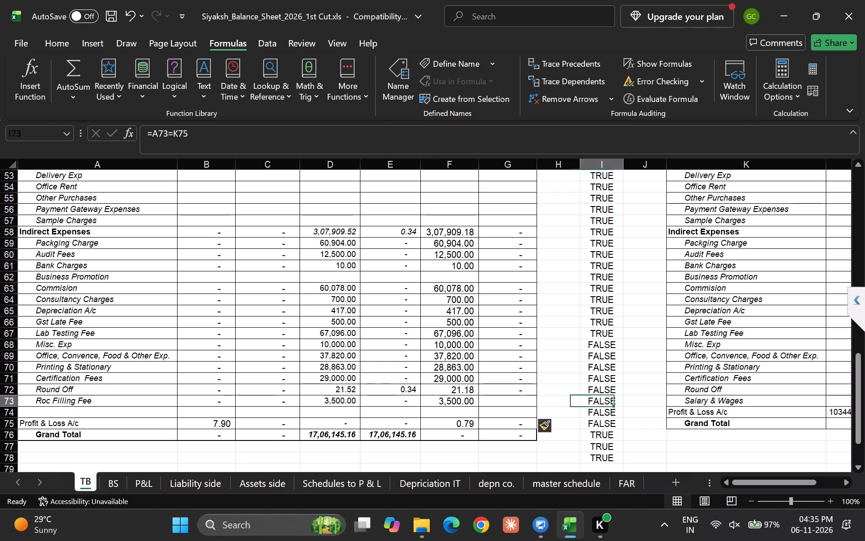
key("Right")
key("Right")
key("shift+Right")
key("shift+Right")
key("shift+Right")
key("shift+Right")
key("shift+Right")
key("shift+Right")
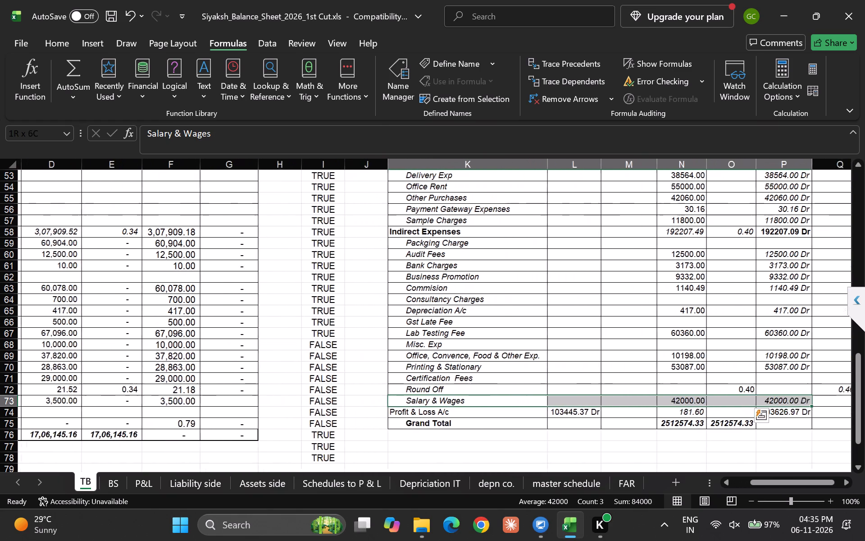
key("shift+Right")
key("shift+Left")
key("ctrl+shift+equal")
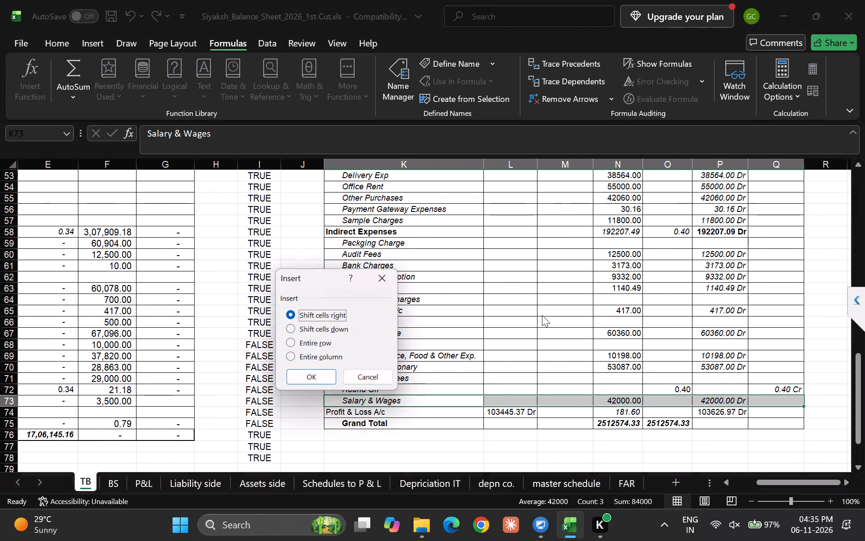
key("Down")
key("Return")
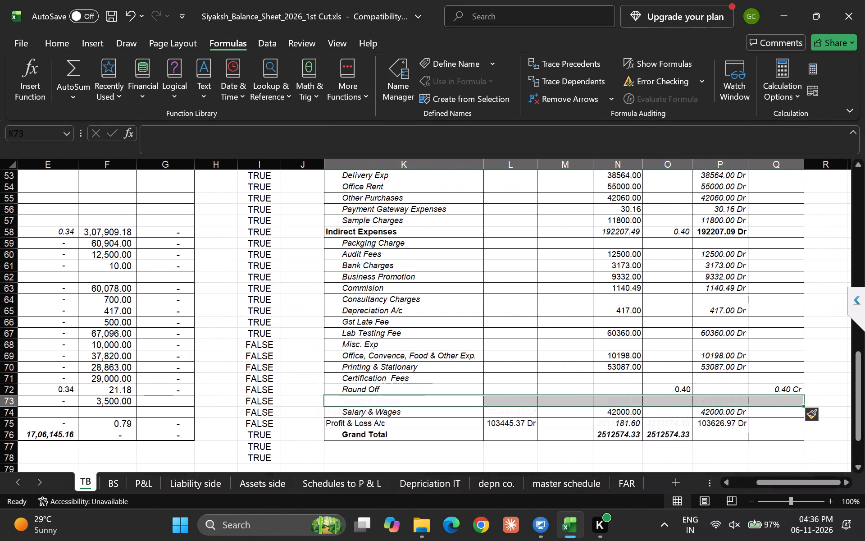
Copy the Roc Filling Fee label from A73 of the 2024-25 trial balance into the blank cell K73 of the 2025-26 trial balance.
key("Down")
key("Up")
key("Left")
key("Left")
key("Left")
key("Left")
key("Left")
key("Left")
key("Left")
key("Left")
key("Left")
key("Left")
key("Left")
key("Left")
key("Left")
key("Left")
key("Left")
key("Left")
key("Left")
key("Left")
key("Left")
key("Left")
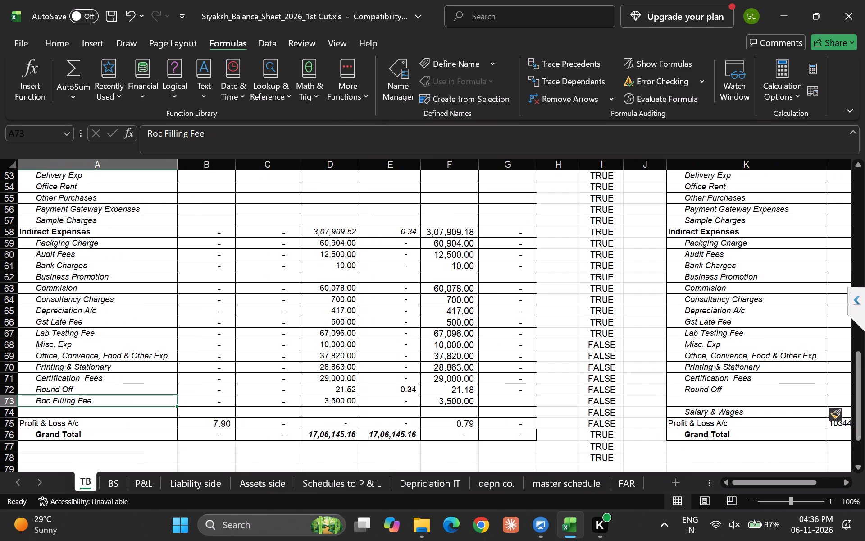
key("ctrl+c")
key("Right")
key("Right")
key("Right")
key("Right")
key("Right")
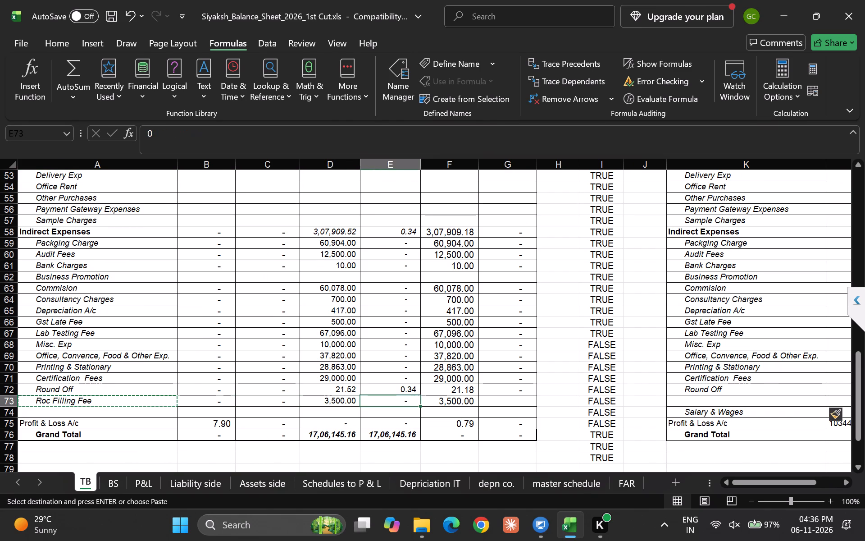
key("Right")
key("Right")
key("Right")
key("Right")
key("Right")
key("Return")
Copy the Salary & Wages label from K74 of the 2025-26 trial balance into the blank cell A74 of the 2024-25 trial balance.
key("Down")
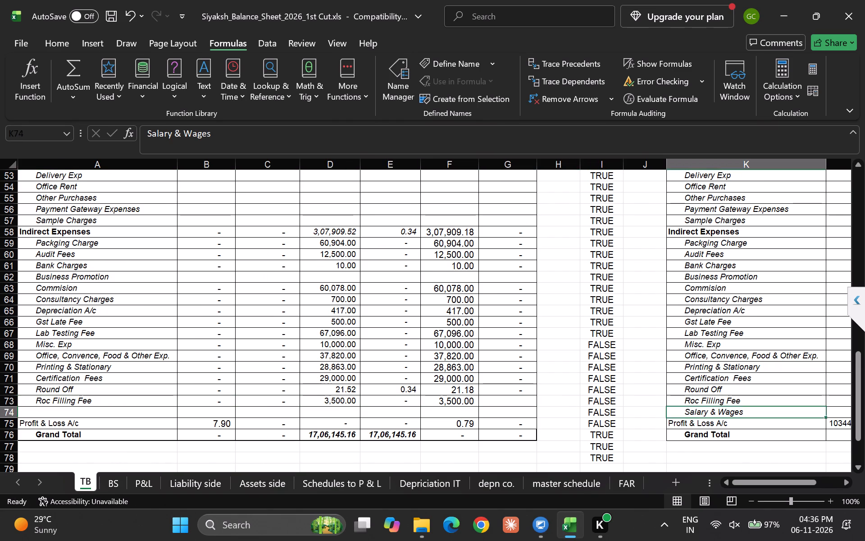
key("Up")
key("Down")
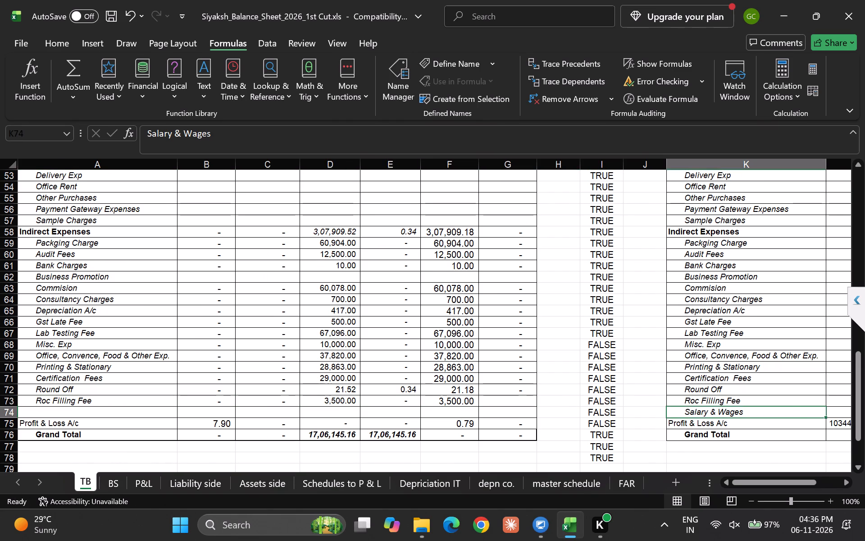
key("ctrl+c")
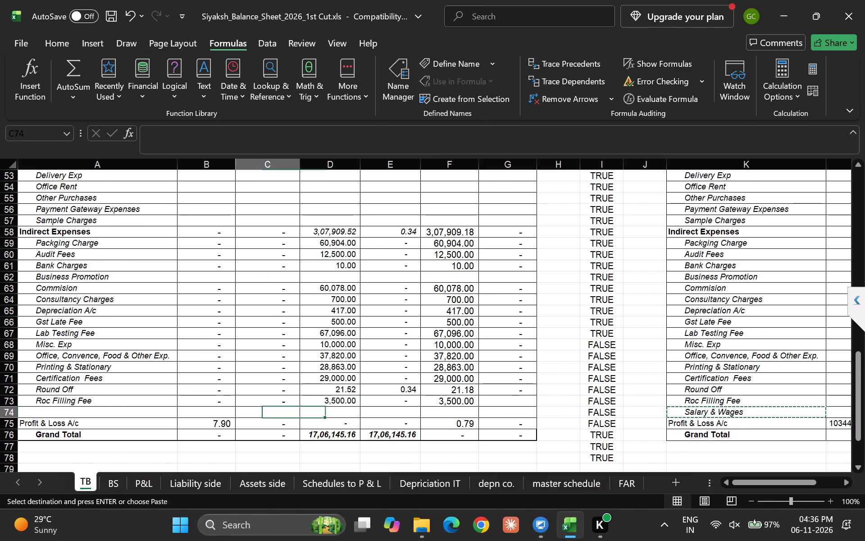
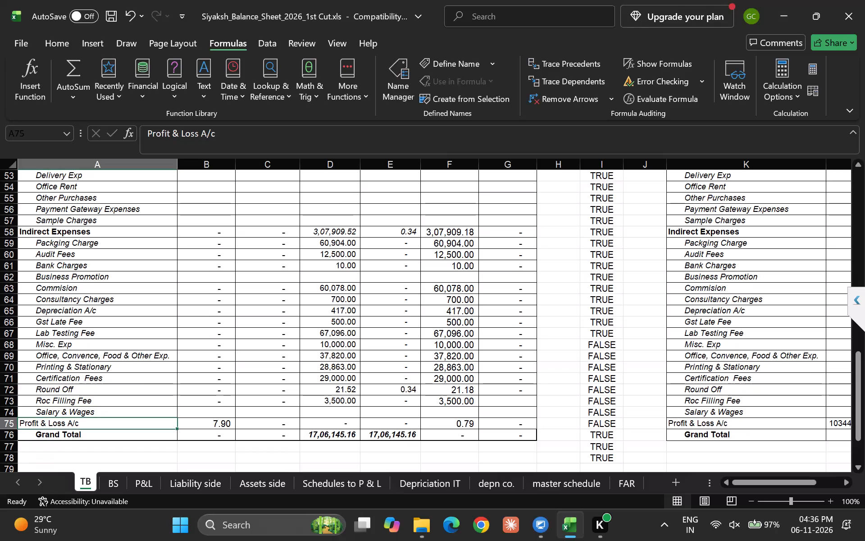
Fill the row-matching formula =A66=K66 from I66 down through I79 to correct the shifted comparison references.
key("Down")
key("shift+space")
key("Right")
key("Right")
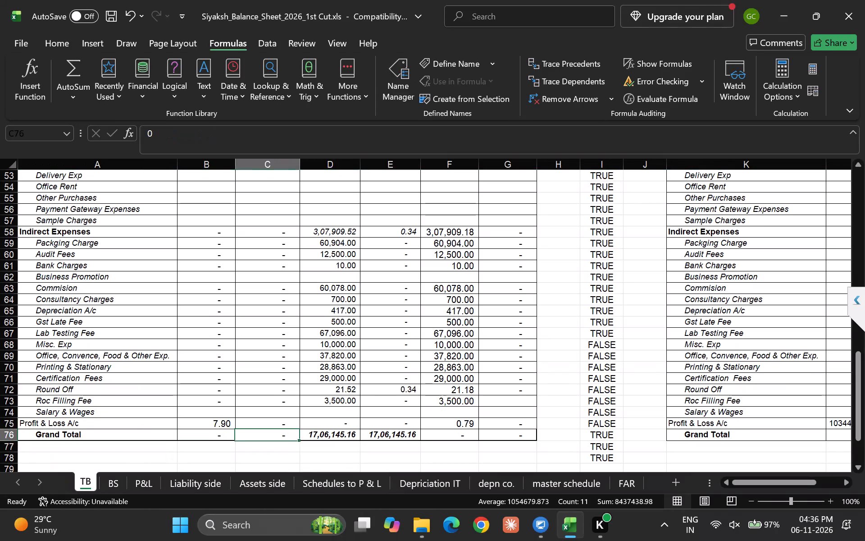
key("Right")
key("Right")
key("Right")
key("Right")
key("Right")
key("Up")
key("Right")
key("F2")
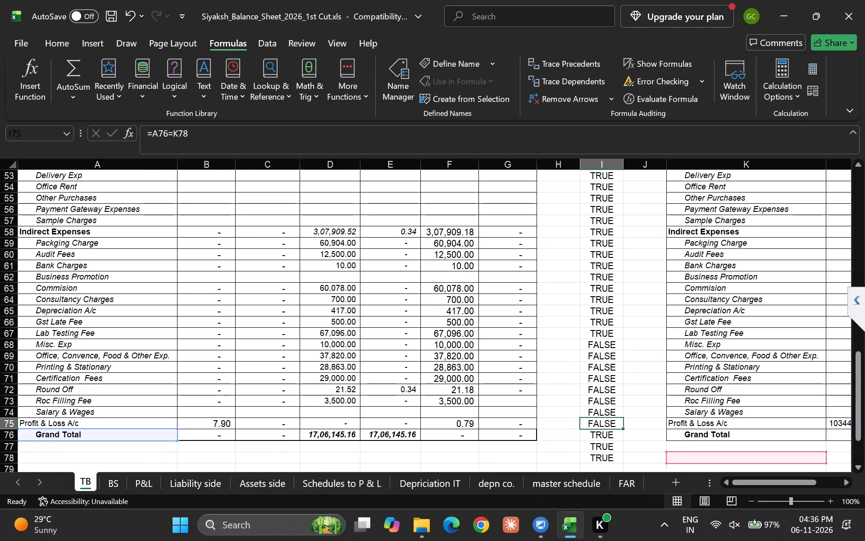
key("Return")
key("Up")
key("Up")
key("Up")
key("Up")
key("Up")
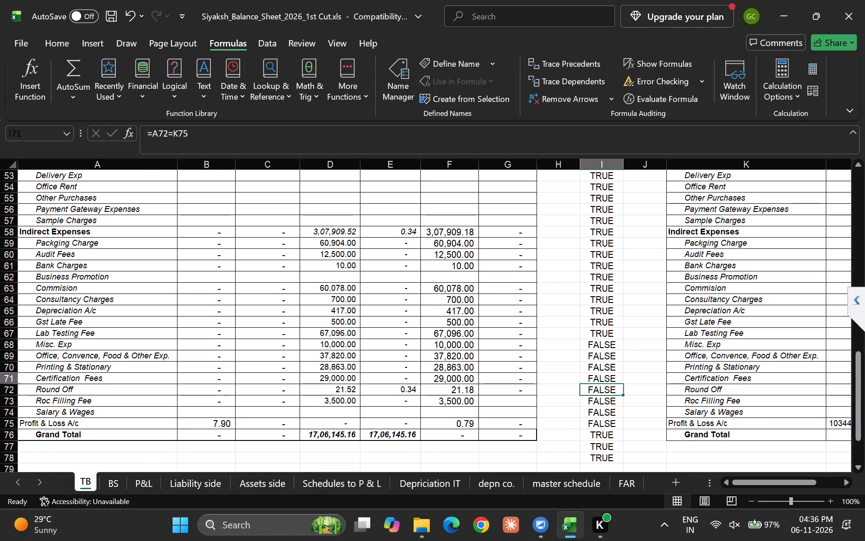
key("Up")
key("Up")
key("Up")
key("Up")
key("Up")
key("shift+Down")
key("shift+Down")
key("shift+Down")
key("shift+Down")
key("shift+Down")
key("shift+Down")
key("shift+Down")
key("shift+Down")
key("shift+Down")
key("shift+Down")
key("shift+Down")
key("shift+Down")
key("shift+Down")
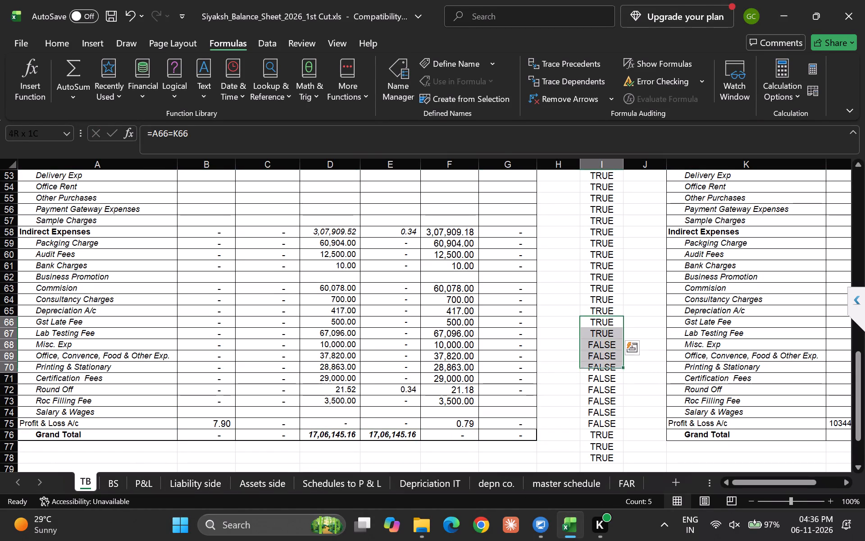
key("ctrl+d")
Clear the surplus comparison formulas in I77:I79 below the Grand Total row.
key("Down")
key("Down")
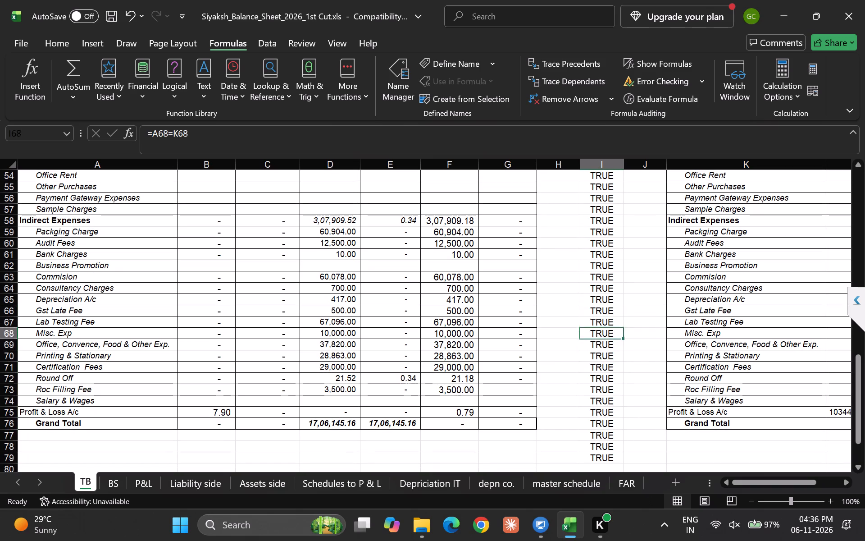
key("Down")
key("Down")
key("Down")
key("Down")
key("Down")
key("Down")
key("Down")
key("Down")
key("Down")
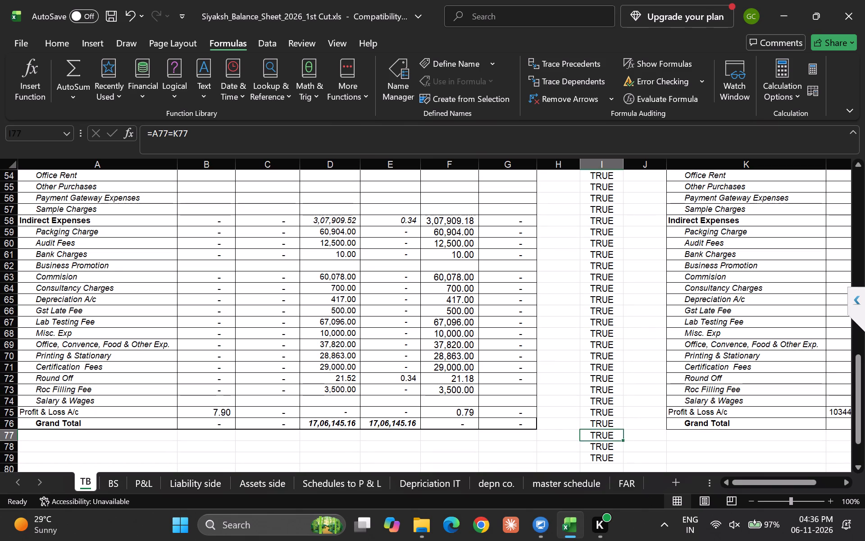
key("shift+Down")
key("shift+Down")
key("Delete")
key("Down")
key("Up")
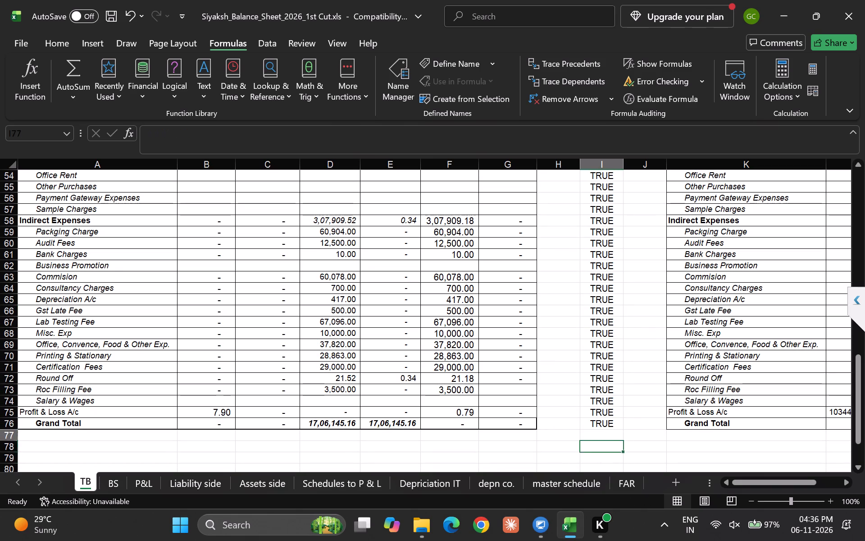
key("Up")
key("Down")
key("Up")
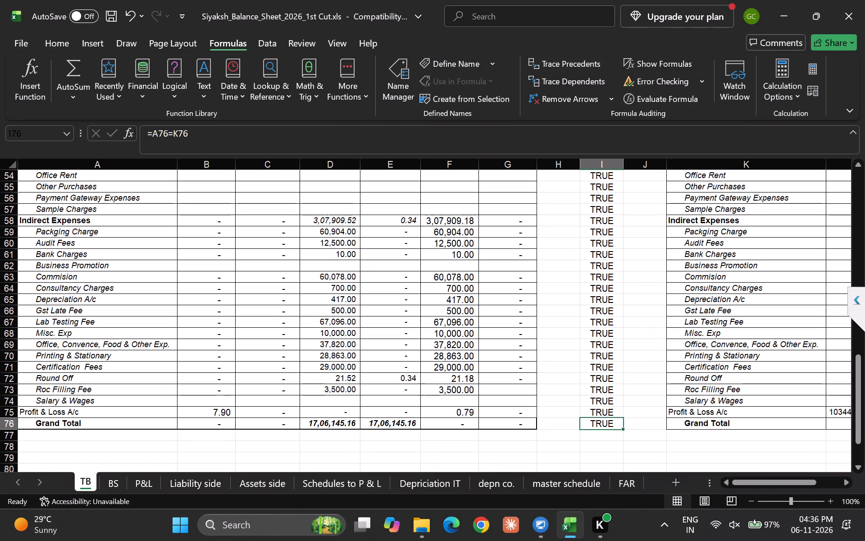
Examine the comparison results in column I against both trial balances, from Grand Total up to Capital Account.
key("ctrl+shift+super+Up")
key("Up")
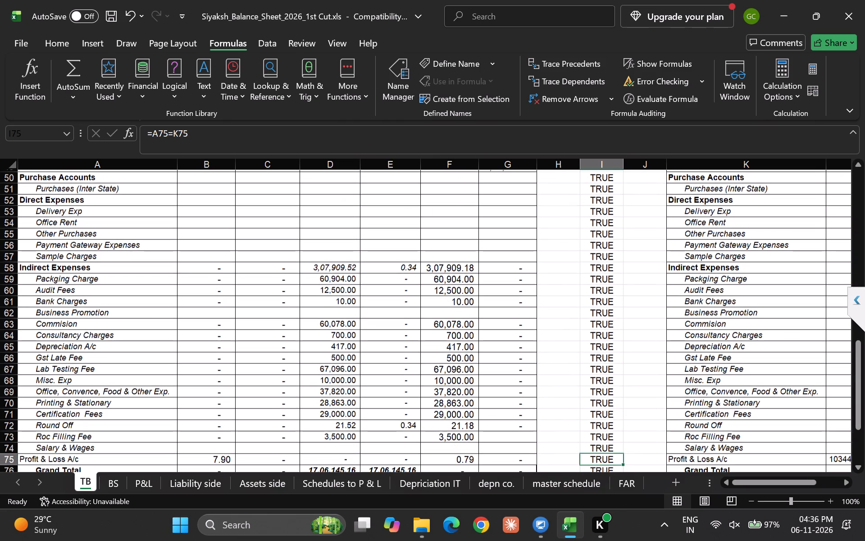
key("ctrl+shift+super+Up")
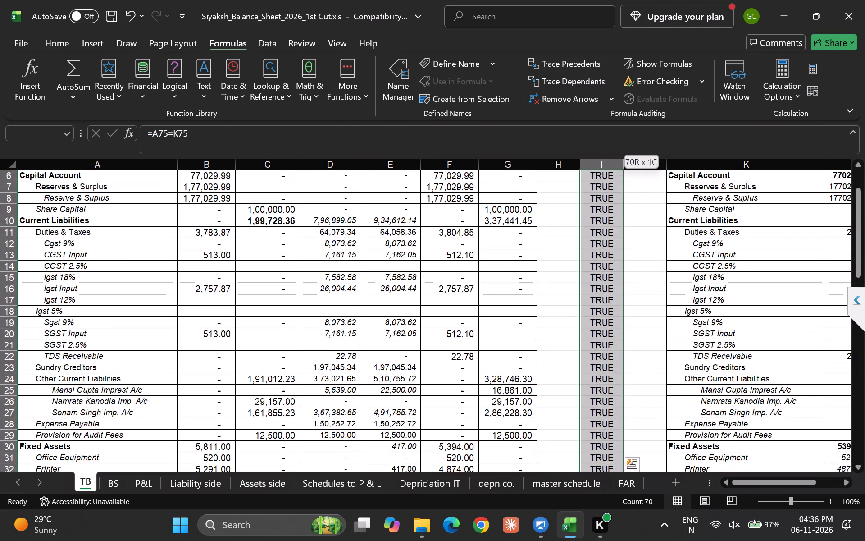
key("Up")
key("shift+super+Up")
key("ctrl+Up")
key("ctrl+Up")
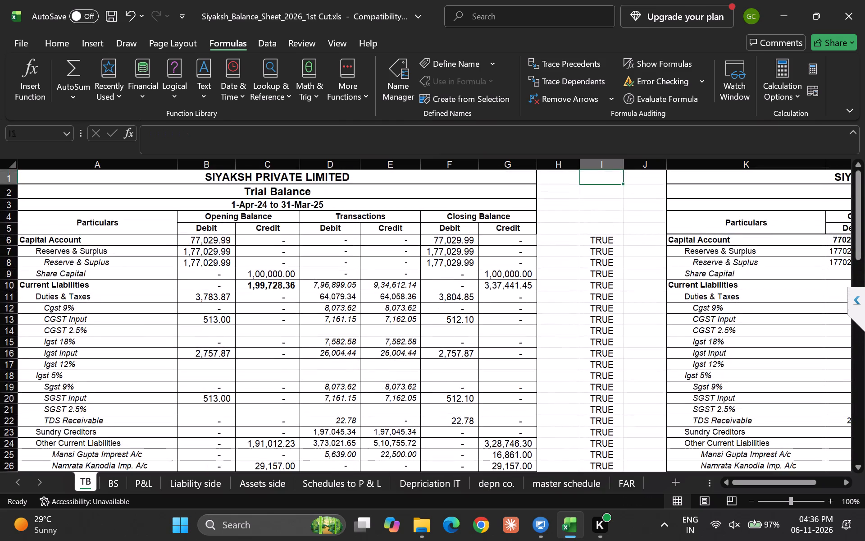
key("Down")
key("Down")
key("Down")
key("Down")
key("Down")
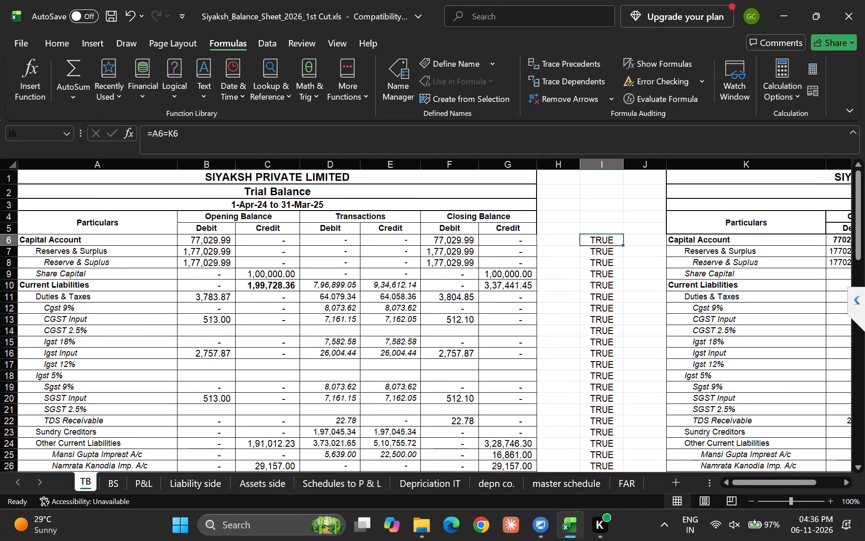
key("Down")
key("Down")
key("Down")
key("Down")
key("Down")
key("Down")
key("Down")
key("Down")
key("Down")
key("Down")
key("Down")
key("Down")
key("Down")
key("Down")
key("Down")
key("Down")
key("Down")
key("Down")
key("Down")
key("Down")
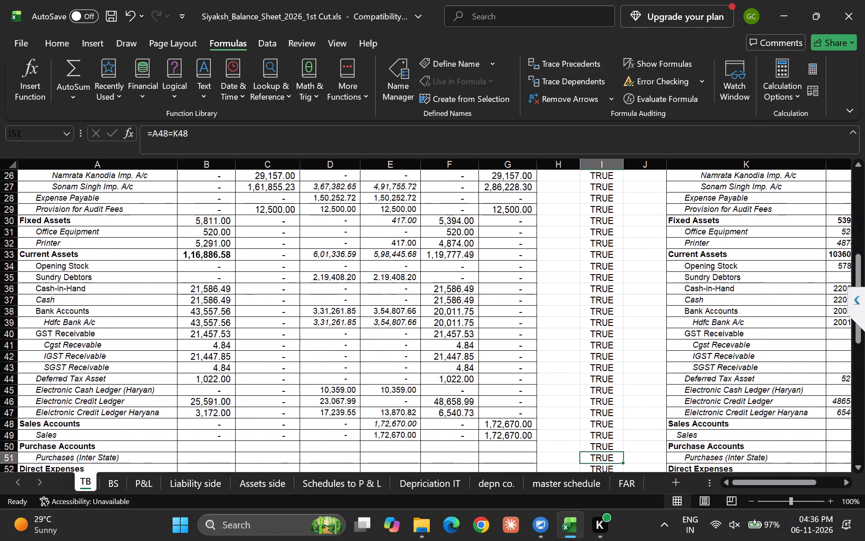
key("Up")
key("Up")
key("Up")
key("Up")
key("Up")
key("Up")
key("Up")
key("Up")
key("Up")
key("Up")
key("Up")
key("Up")
key("Up")
key("Up")
key("Up")
key("Up")
key("Up")
key("Up")
key("Up")
key("Up")
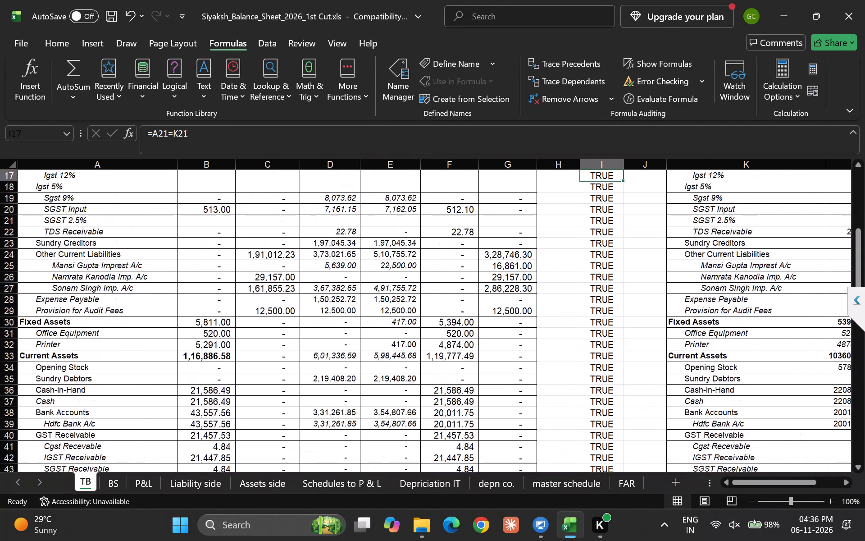
key("Down")
key("Down")
key("Down")
key("Down")
key("Down")
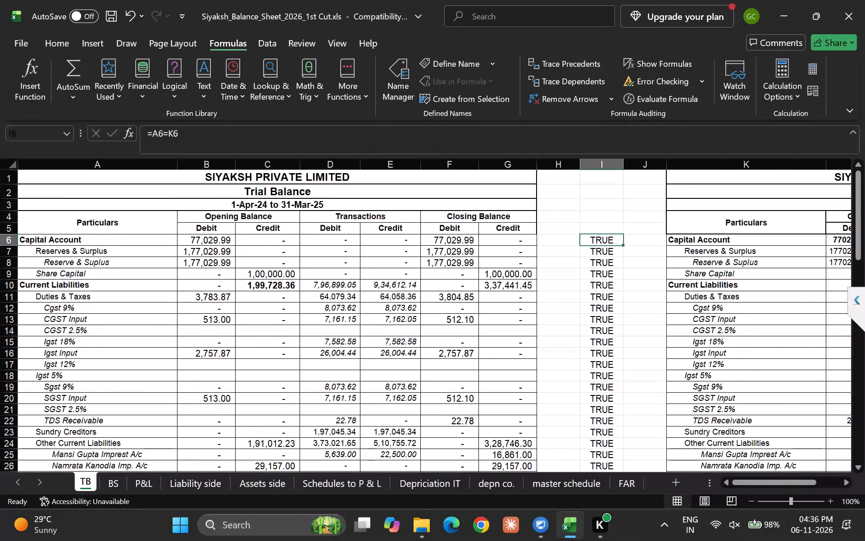
Highlight the entire CGST 2.5% row, row 14, with a yellow fill.
key("Left")
key("Left")
key("Left")
key("Left")
key("Left")
key("Left")
key("Left")
key("Left")
key("Left")
key("Left")
key("Left")
key("Left")
key("Left")
key("Down")
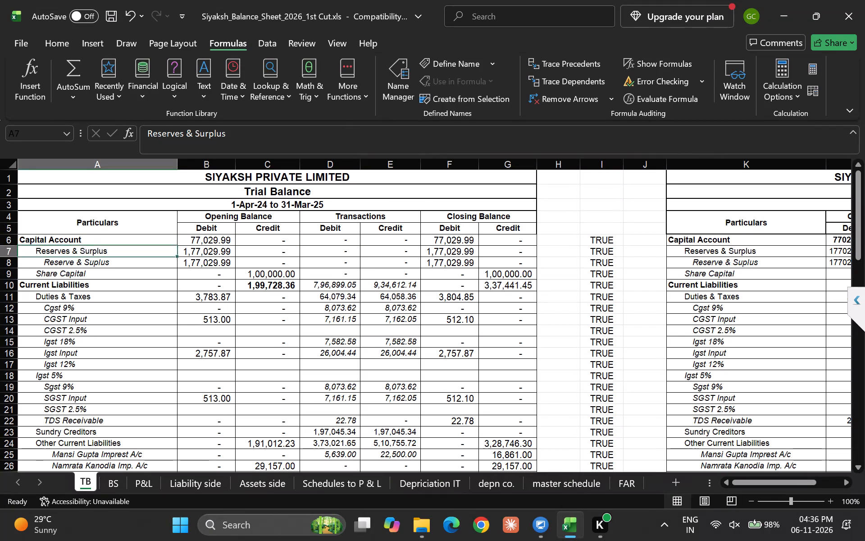
key("Down")
key("Down")
key("Down")
key("Right")
key("Down")
key("Down")
key("Down")
key("Down")
key("Down")
key("Down")
key("Down")
key("Down")
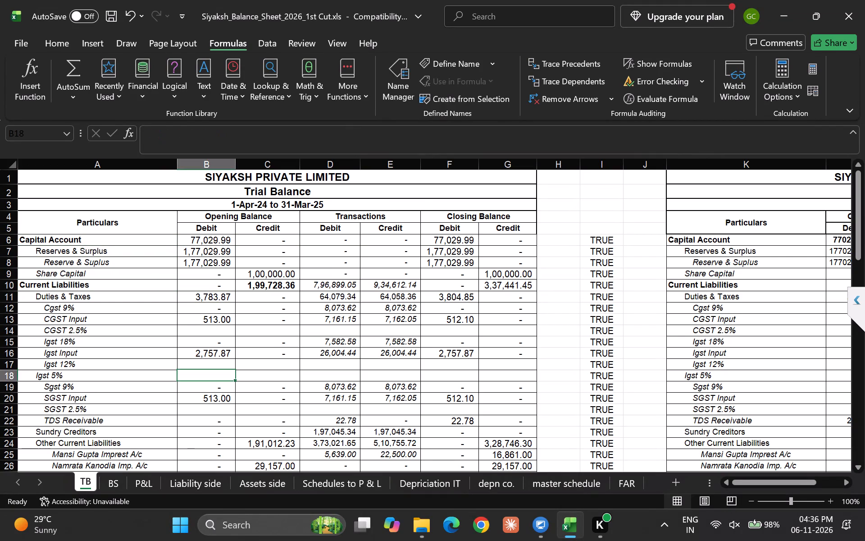
key("Up")
key("Up")
key("Up")
key("Up")
key("shift+space")
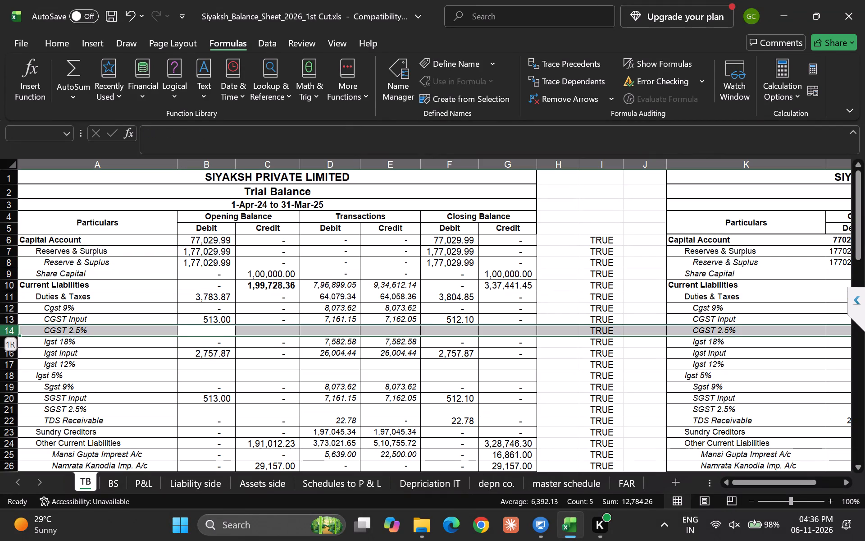
left_click(62, 42)
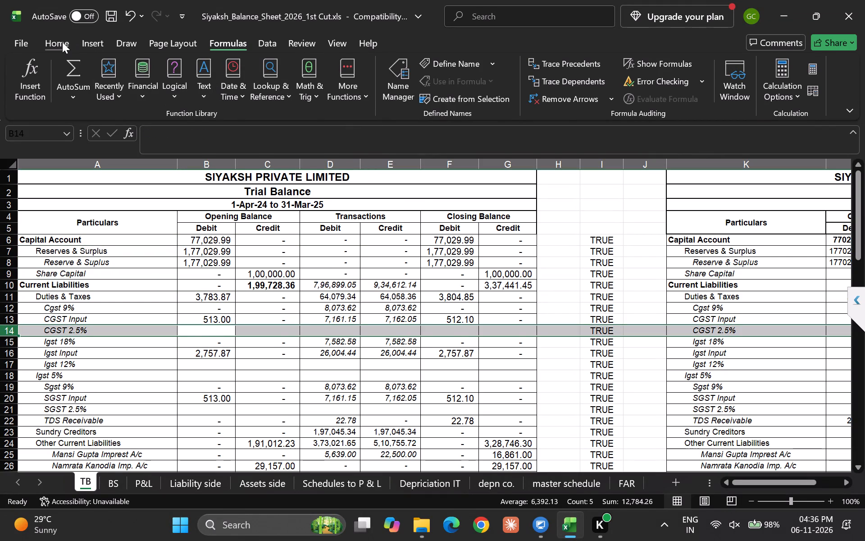
left_click(196, 91)
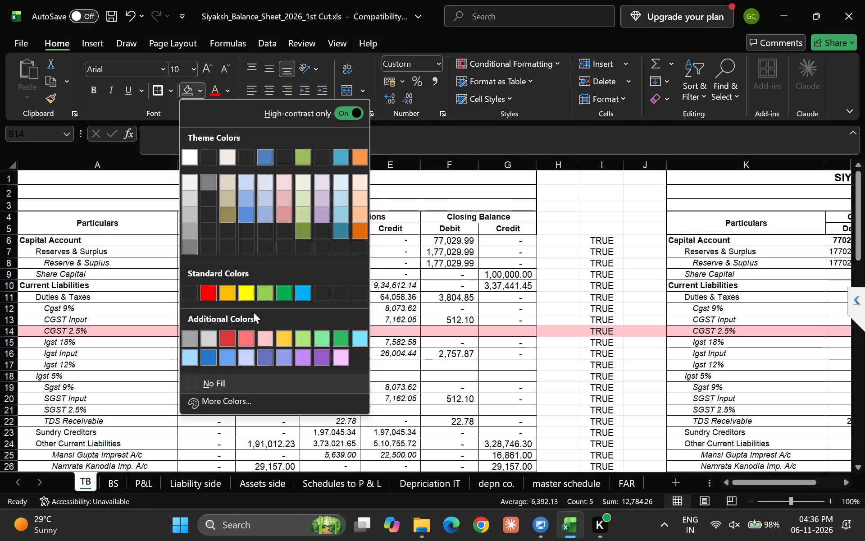
left_click(242, 293)
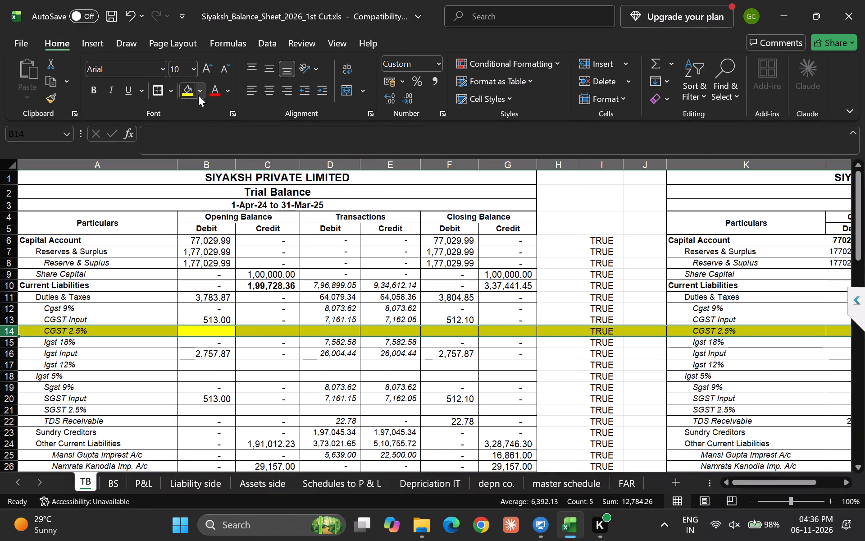
Turn off the high-contrast-only option for the fill colours.
left_click(198, 95)
left_click(344, 112)
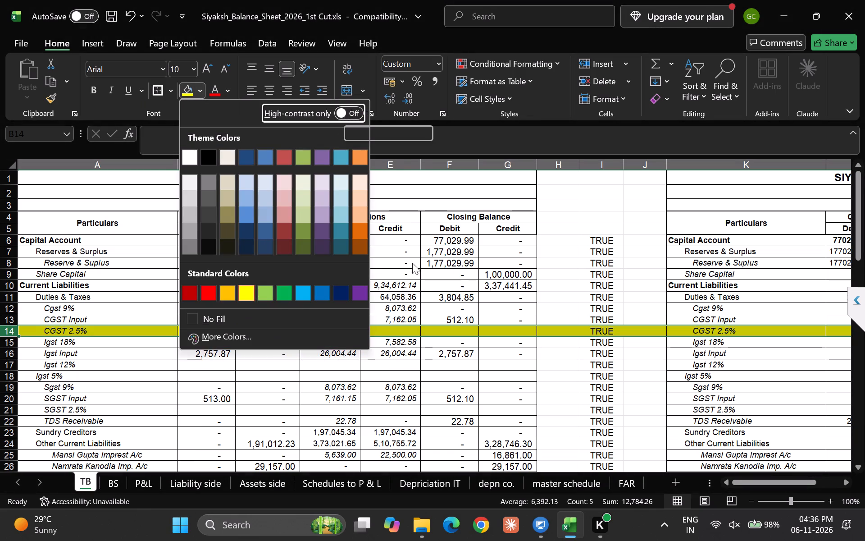
left_click(412, 263)
Highlight the entire Igst 12% and Igst 5% rows, rows 17 and 18, with the same yellow fill.
key("Down")
key("Up")
key("Left")
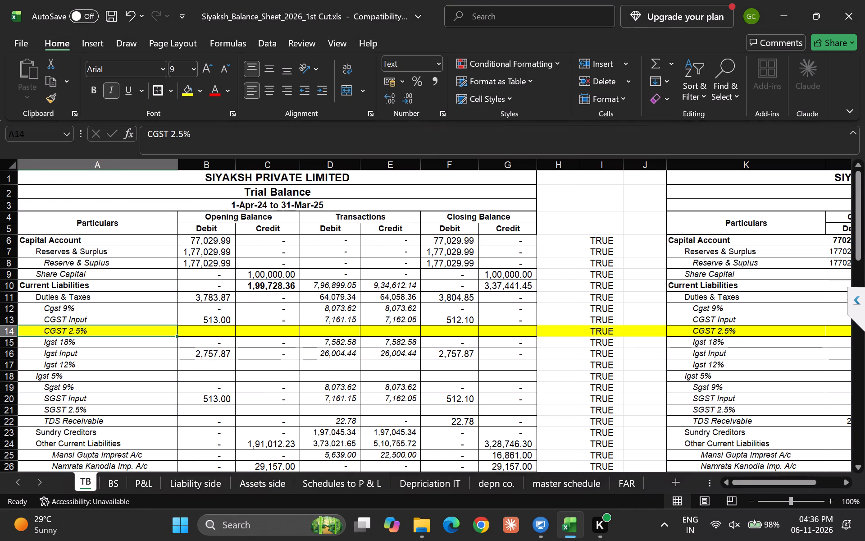
key("Down")
key("Right")
key("Down")
key("Down")
key("shift+space")
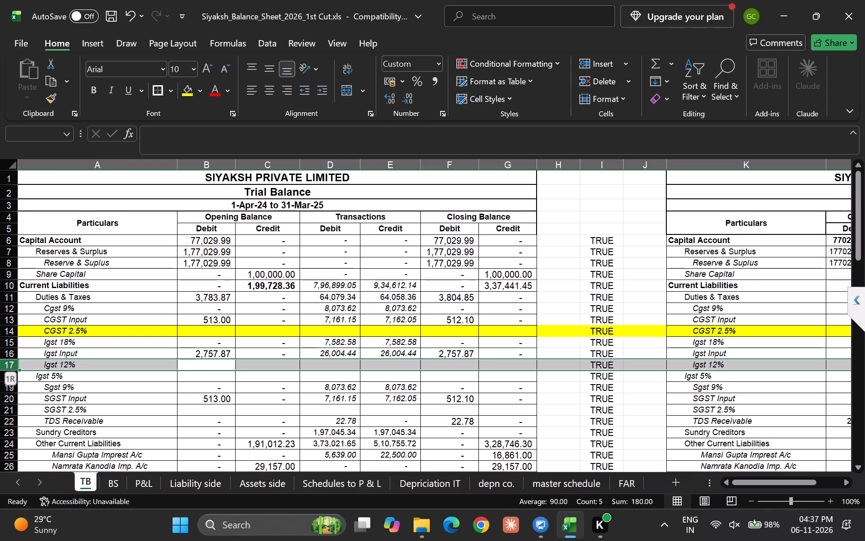
key("shift+Down")
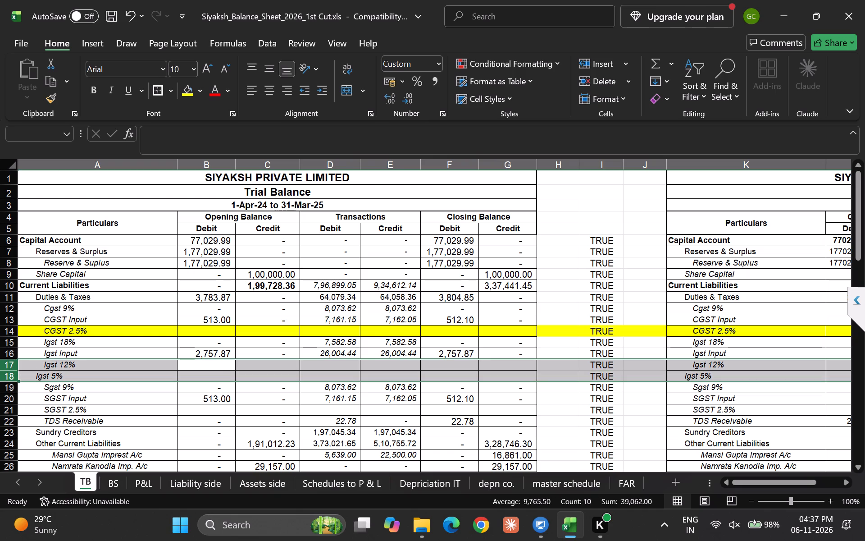
key("F4")
Highlight the entire SGST 2.5% row, row 21, with the same yellow fill.
key("Down")
key("Down")
key("Down")
key("Down")
key("shift+space")
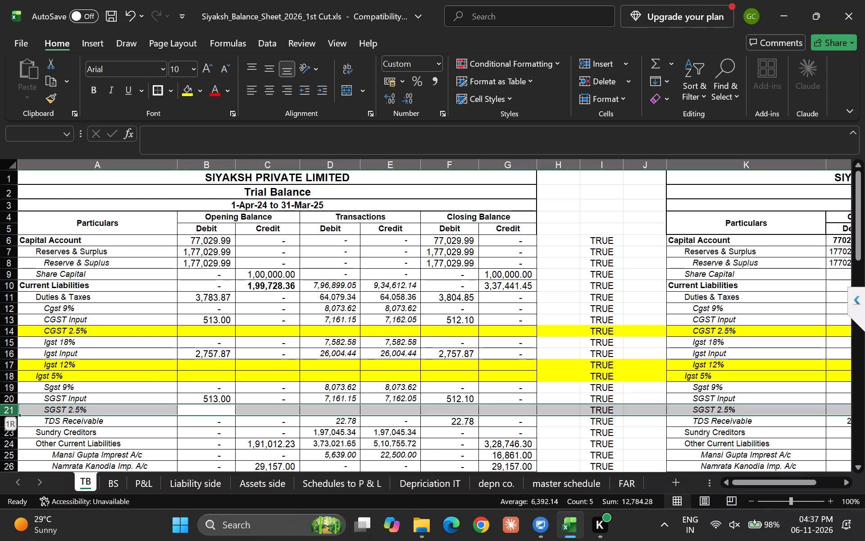
key("F4")
Highlight rows 50 to 57, from Purchase Accounts through Sample Charges under Direct Expenses, with the same yellow fill.
key("Down")
key("Down")
key("Down")
key("Down")
key("Down")
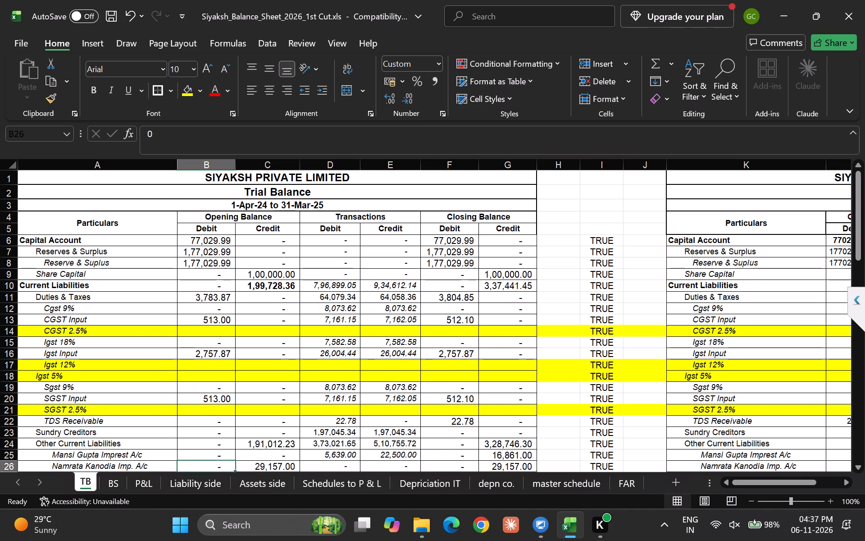
key("Down")
key("Down")
key("Down")
key("Down")
key("Down")
key("Down")
key("Down")
key("Down")
key("Down")
key("Down")
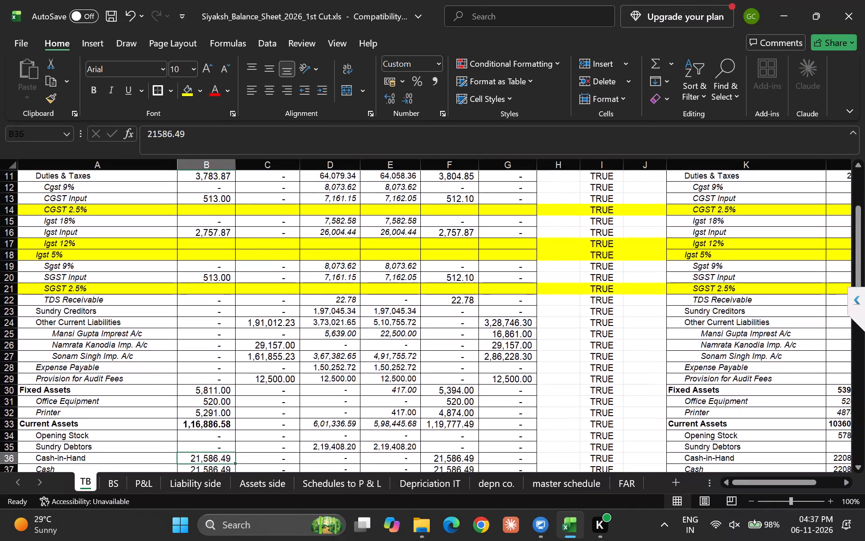
key("Down")
key("Down")
key("Down")
key("Down")
key("Down")
key("Down")
key("Down")
key("Down")
key("Down")
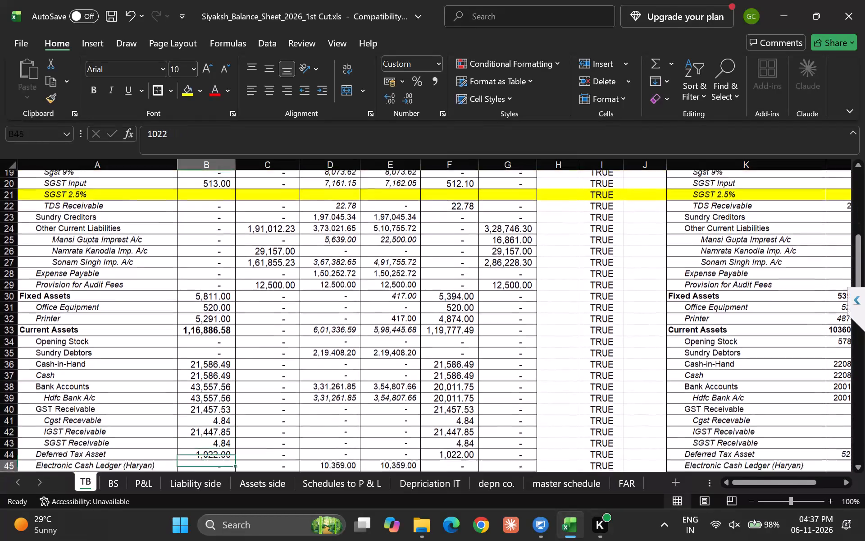
key("Down")
key("Down")
key("Down")
key("Down")
key("Down")
key("Down")
key("Down")
key("Up")
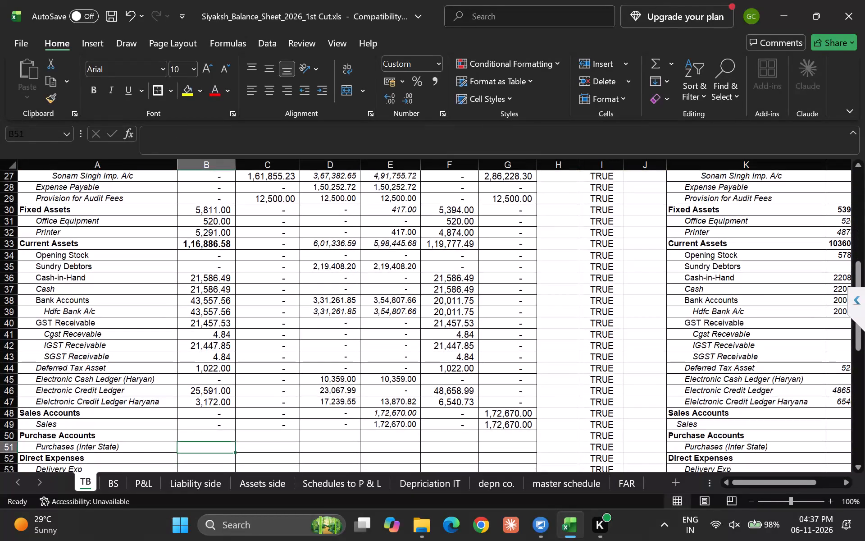
key("Up")
key("shift+Down")
key("shift+Down")
key("shift+Down")
key("shift+Down")
key("shift+Down")
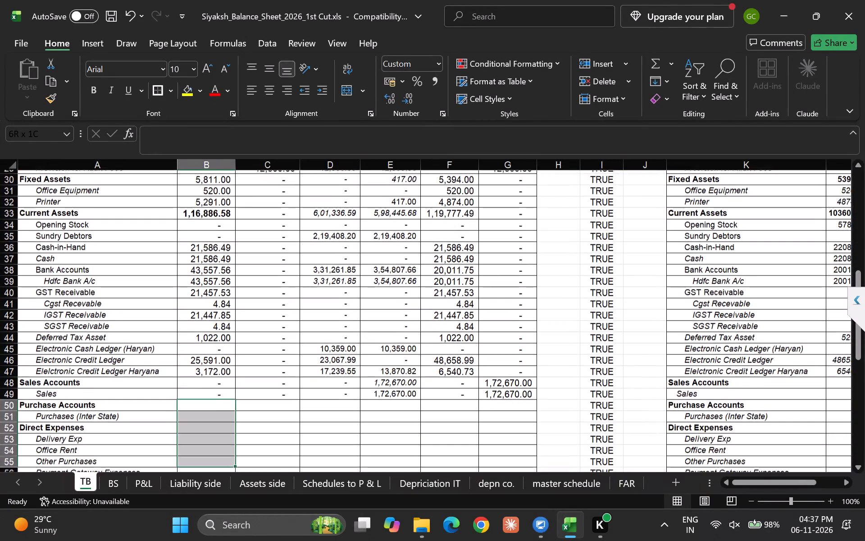
key("shift+Down")
key("shift+Down")
key("shift+Down")
key("shift+Down")
key("shift+Up")
key("shift+Up")
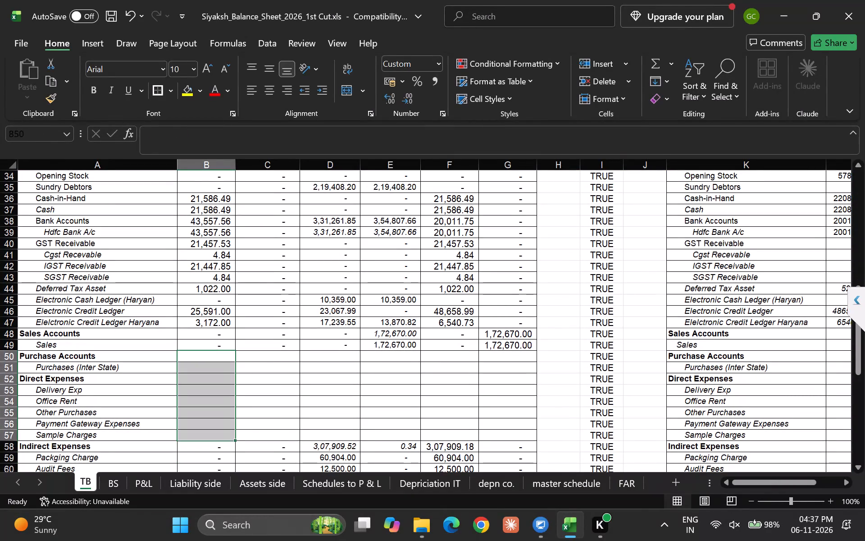
key("shift+space")
key("F4")
Highlight the entire Business Promotion row, row 62 under Indirect Expenses, with the same yellow fill.
key("Down")
key("Down")
key("Down")
key("Down")
key("Down")
key("Down")
key("Down")
key("Down")
key("Down")
key("Down")
key("Down")
key("Down")
key("Down")
key("Down")
key("Down")
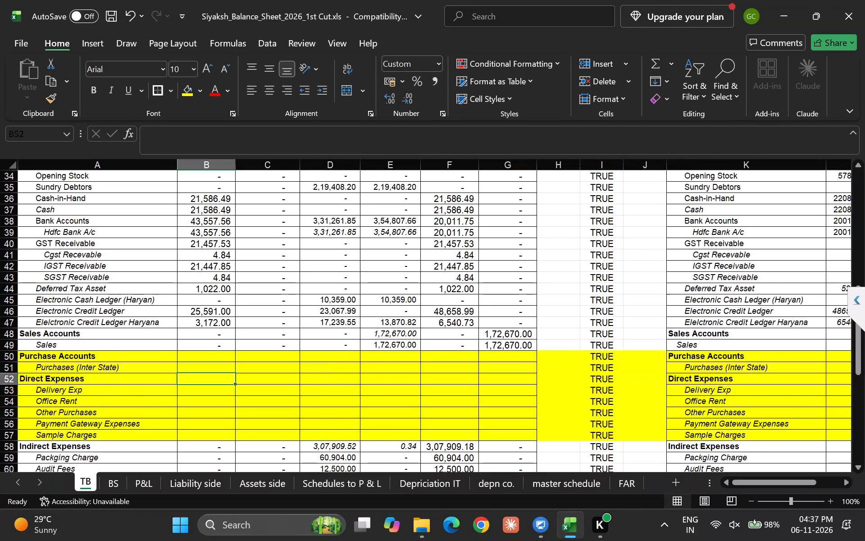
key("Down")
key("Down")
key("Down")
key("Down")
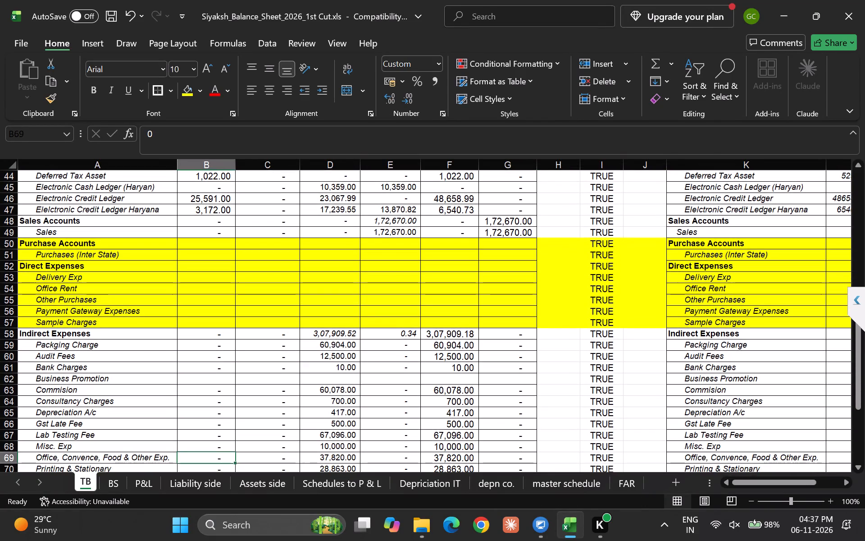
key("Up")
key("Up")
key("Up")
key("Up")
key("Up")
key("Up")
key("Up")
key("Up")
key("Up")
key("Up")
key("Down")
key("Down")
key("Down")
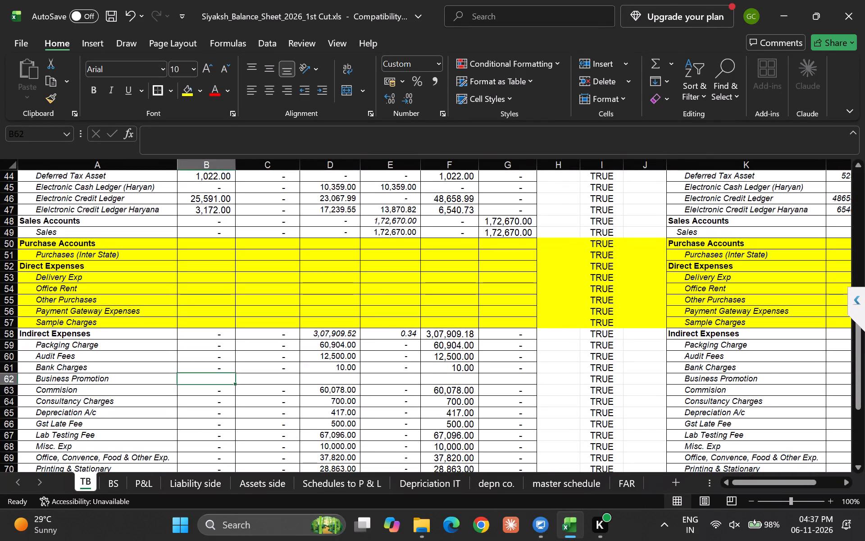
key("shift+space")
key("F4")
Highlight the entire Salary & Wages row, row 74 under Indirect Expenses, with the same yellow fill.
key("Down")
key("Down")
key("Down")
key("Down")
key("Down")
key("Down")
key("Down")
key("Down")
key("Down")
key("Down")
key("Down")
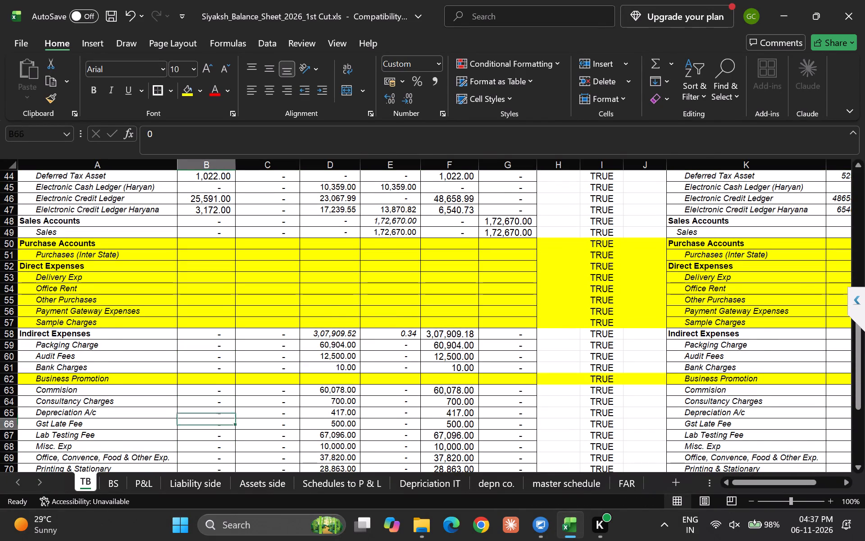
key("Down")
key("Down")
key("Up")
key("shift+space")
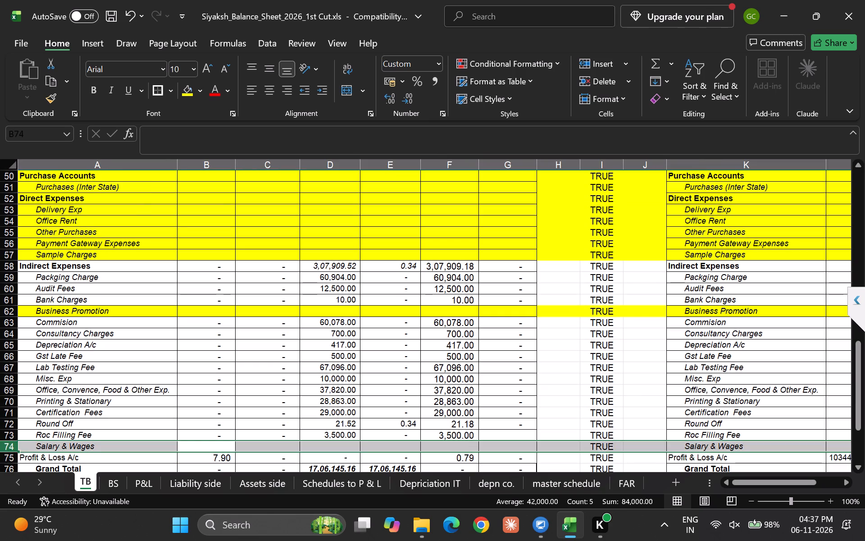
key("F4")
Review the highlighted ledger rows in the trial balances from below the Grand Total back up to CGST 2.5%.
key("Down")
key("Down")
key("Down")
key("Down")
key("Up")
key("Up")
key("Up")
key("Up")
key("Up")
key("Up")
key("Up")
key("Up")
key("Up")
key("Up")
key("Up")
key("Up")
key("Up")
key("Up")
key("Up")
key("Up")
key("Up")
key("Up")
key("Up")
key("Up")
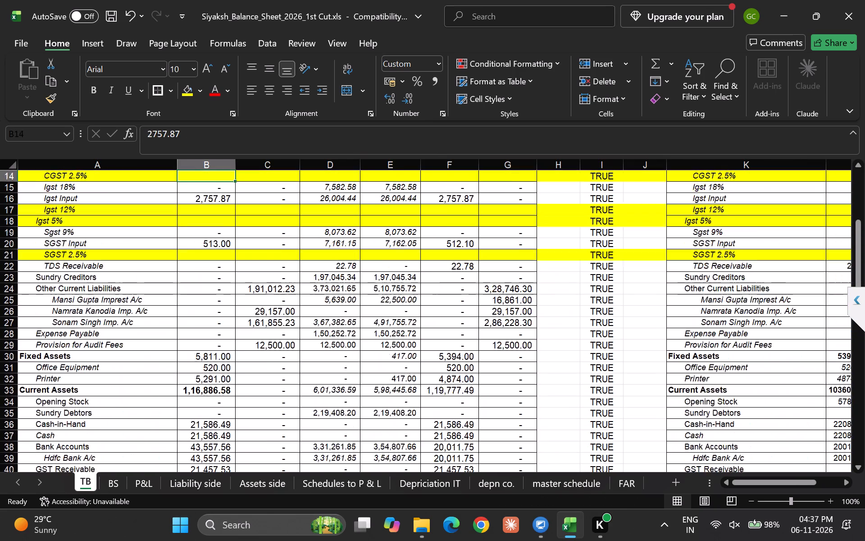
Examine the opening section of the 2024-25 trial balance, from Capital Account through the Igst Input row under Duties & Taxes.
key("Up")
key("Up")
key("Up")
key("Up")
key("Up")
key("Up")
key("Up")
key("Up")
key("Up")
key("Up")
key("Up")
key("Up")
key("Up")
key("Up")
key("Up")
key("Up")
key("Up")
key("Up")
key("Up")
key("Up")
key("Down")
key("Down")
key("Down")
key("Down")
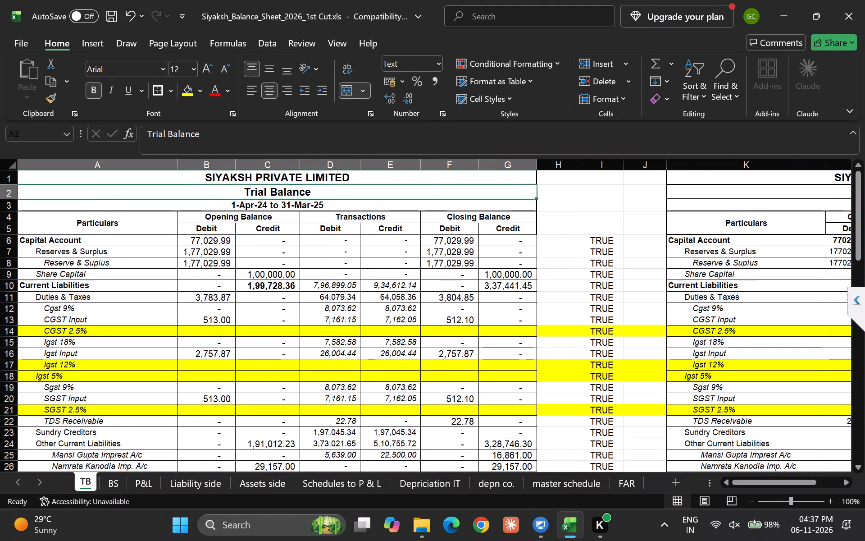
key("Down")
key("Down")
key("Down")
key("Down")
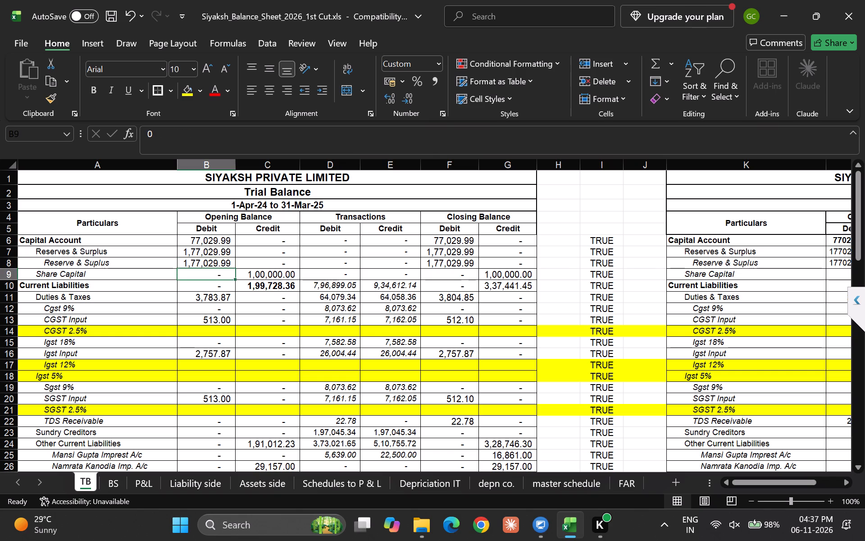
key("Up")
key("Up")
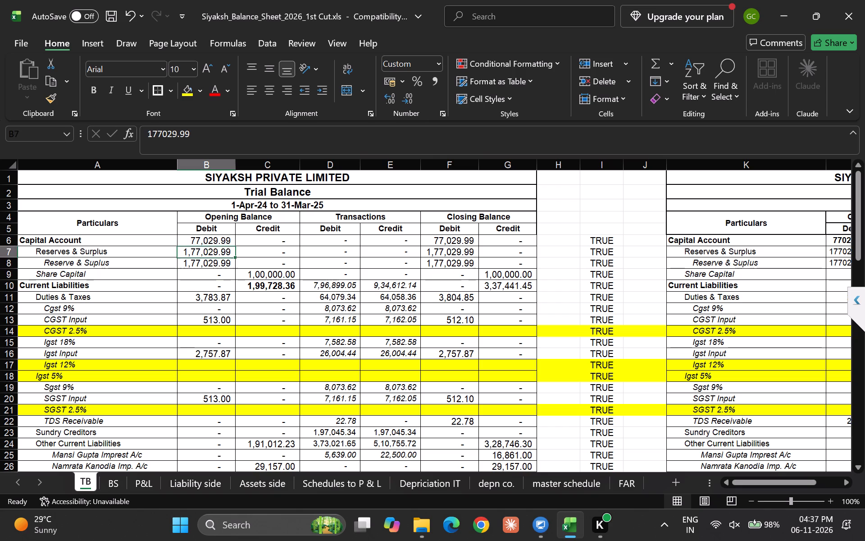
key("Up")
key("Down")
key("Down")
key("Down")
key("Down")
key("Down")
key("Down")
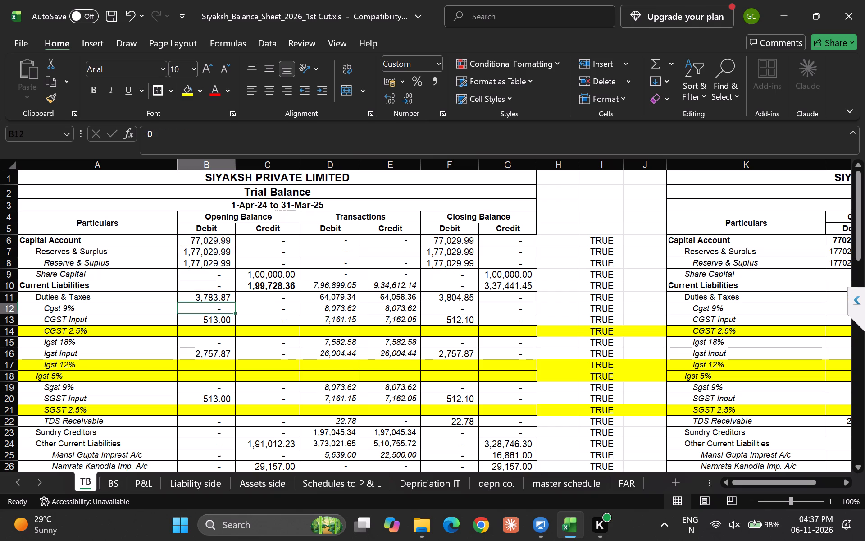
key("Down")
key("Down")
key("Down")
key("Down")
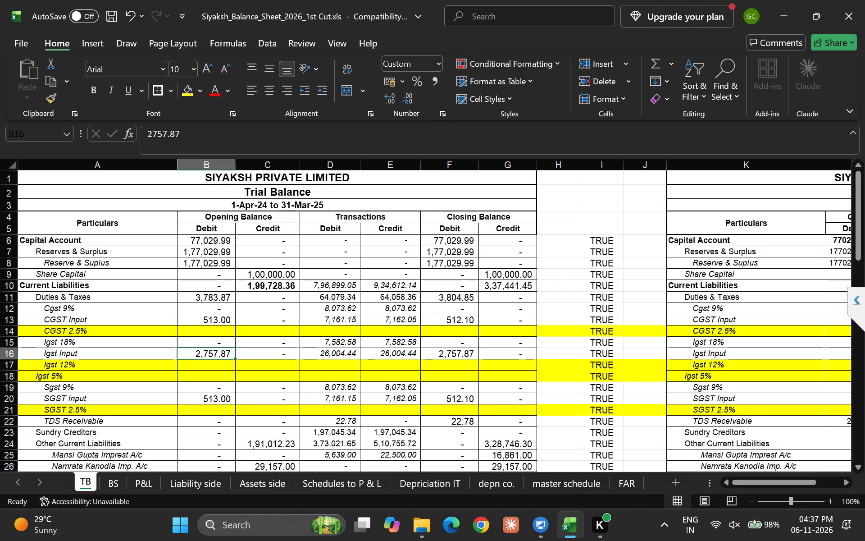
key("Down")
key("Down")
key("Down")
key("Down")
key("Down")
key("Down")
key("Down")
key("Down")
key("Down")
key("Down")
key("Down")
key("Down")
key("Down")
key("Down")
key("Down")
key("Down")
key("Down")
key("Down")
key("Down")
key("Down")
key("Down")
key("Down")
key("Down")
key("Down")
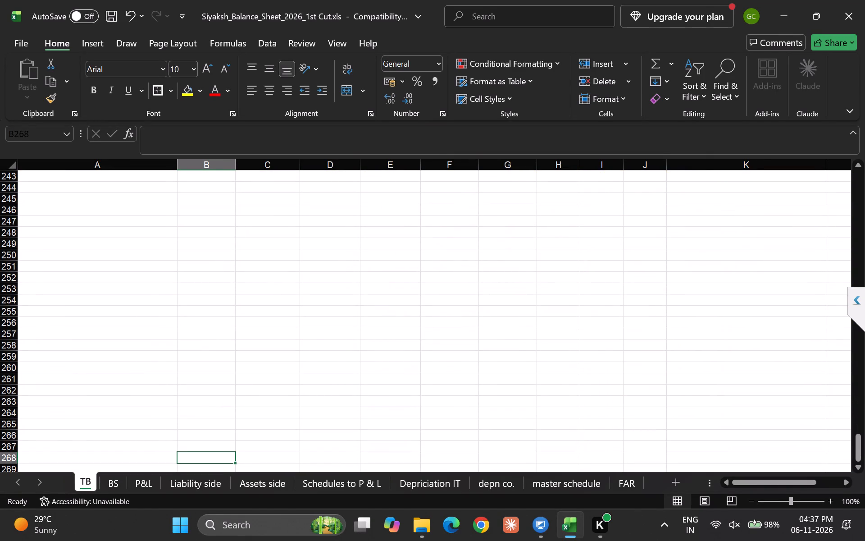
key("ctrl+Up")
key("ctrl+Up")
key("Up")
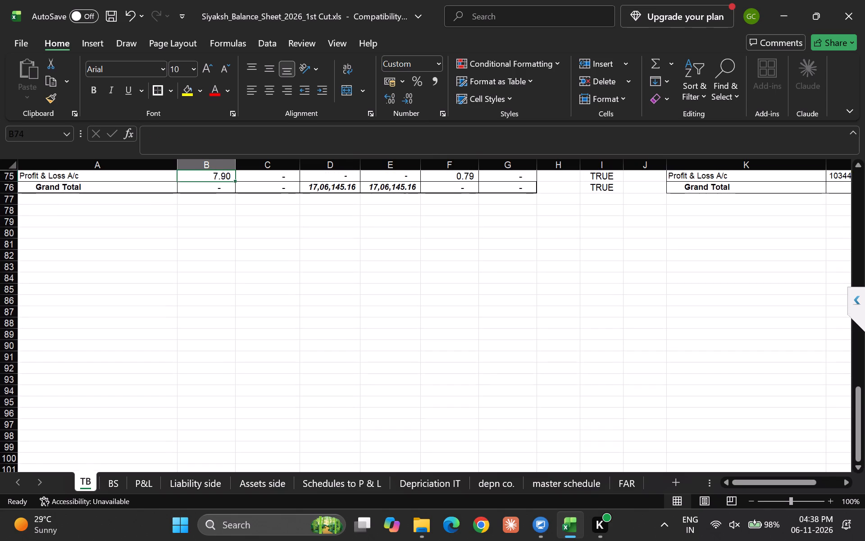
Review the aligned ledger rows from Profit & Loss A/c back up to Capital Account, including the yellow rows.
key("Up")
key("Up")
key("Up")
key("Up")
key("Up")
key("Up")
key("Up")
key("Up")
key("Up")
key("Up")
key("Up")
key("Up")
key("Up")
key("Up")
key("Up")
key("Up")
key("Up")
key("Up")
key("Up")
key("Up")
key("Up")
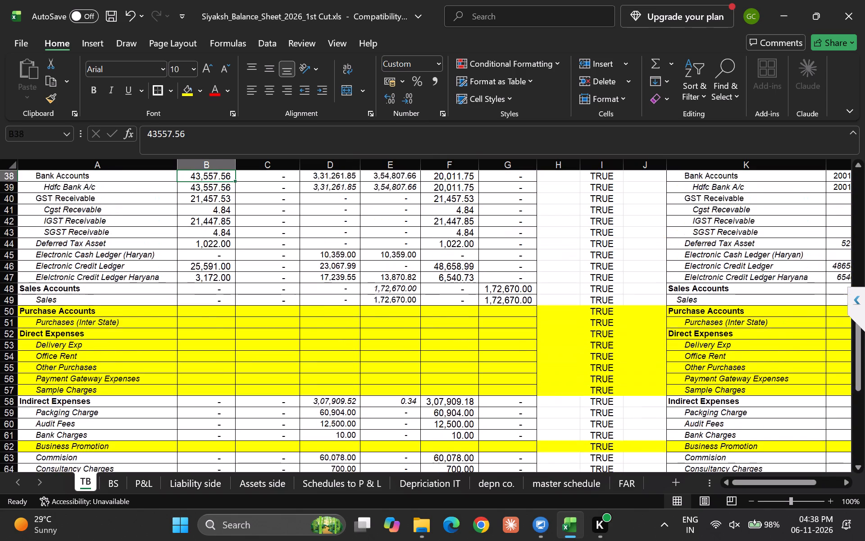
key("Down")
key("Down")
key("Down")
key("Down")
key("Down")
key("Down")
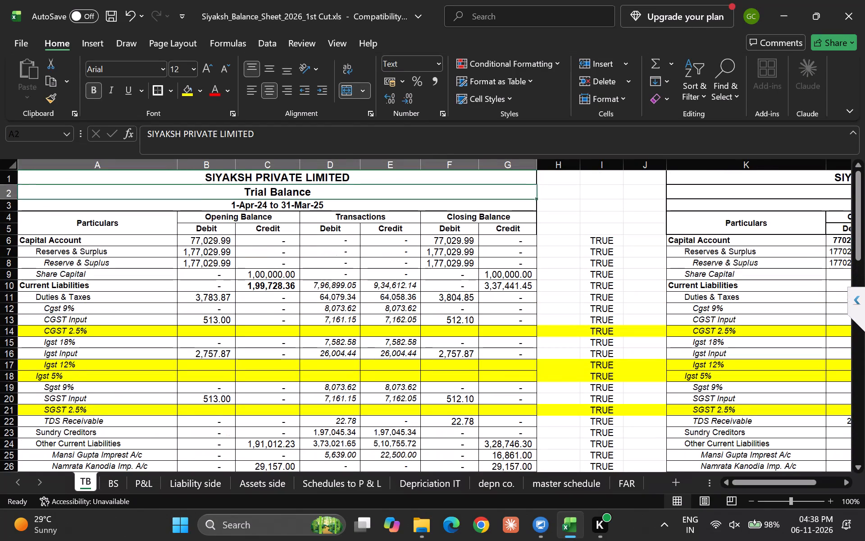
key("Right")
key("Right")
key("Down")
key("Left")
key("Left")
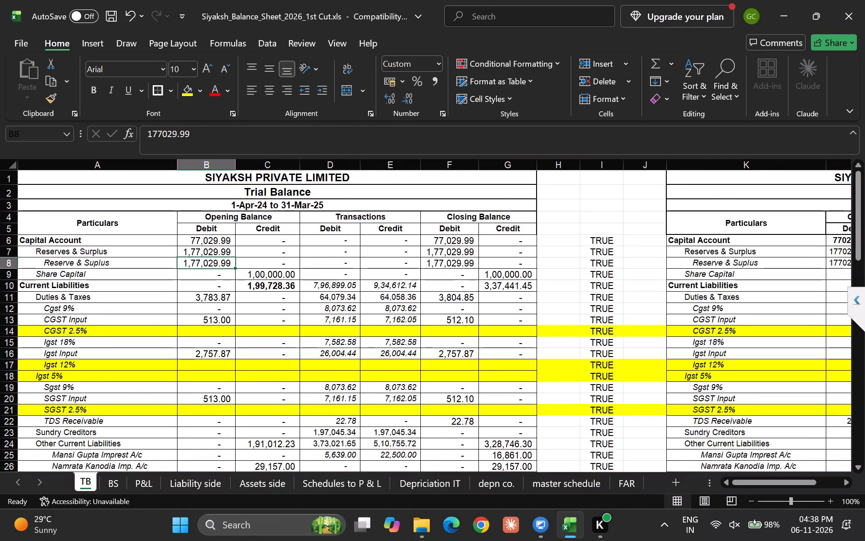
Review the 2024-25 ledger rows and column I checks from Reserves & Surplus down to the Grand Total.
key("Down")
key("Down")
key("Down")
key("Down")
key("Down")
key("Down")
key("Down")
key("Down")
key("Down")
key("Down")
key("Down")
key("Down")
key("Down")
key("Down")
key("Down")
key("Down")
key("Down")
key("Down")
key("Down")
key("Down")
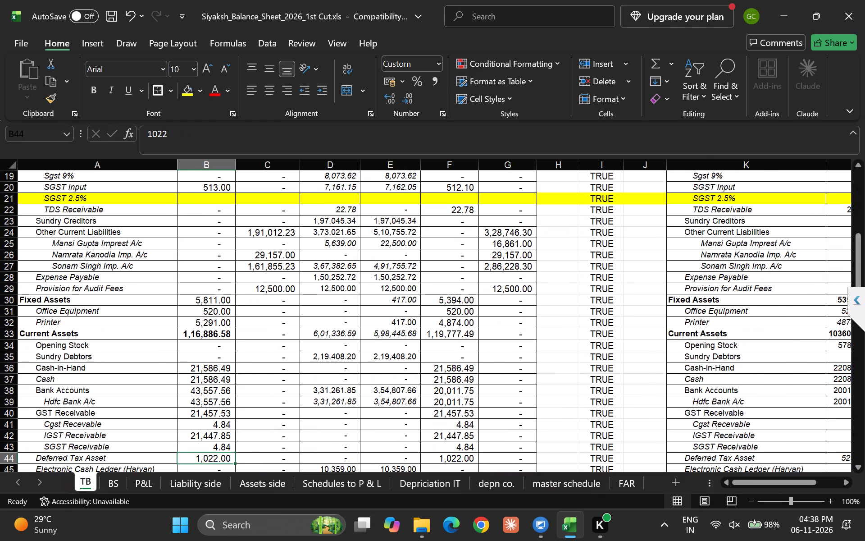
key("ctrl+Down")
key("Down")
key("Down")
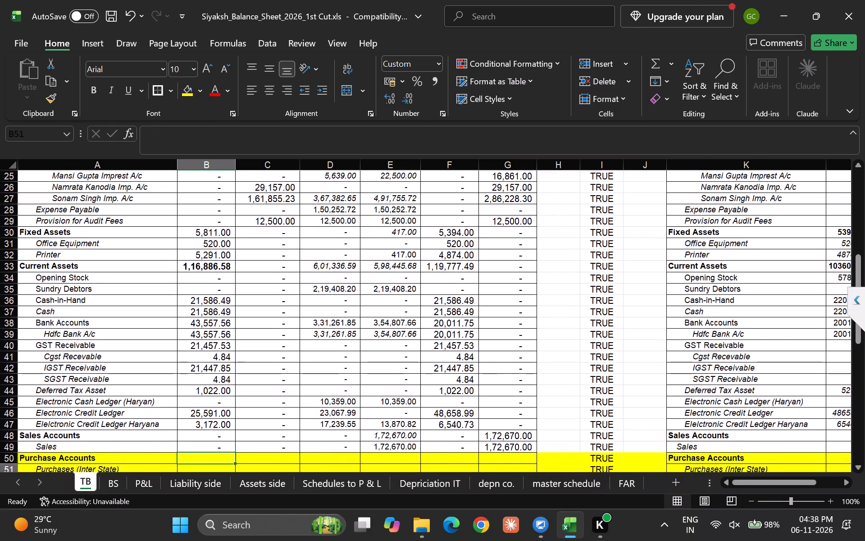
key("Down")
key("Down")
key("ctrl+Down")
key("ctrl+Down")
key("ctrl+Down")
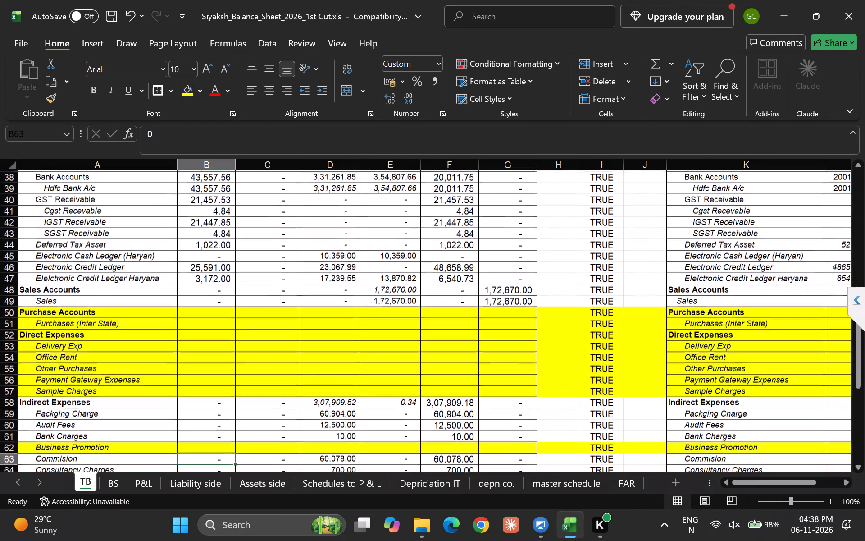
key("ctrl+Down")
key("Down")
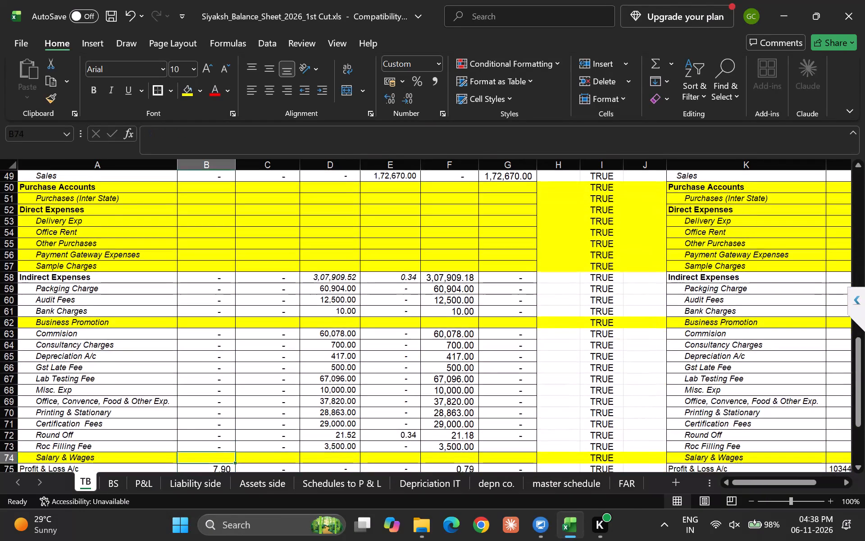
key("ctrl+Down")
key("ctrl+Down")
key("Down")
key("Up")
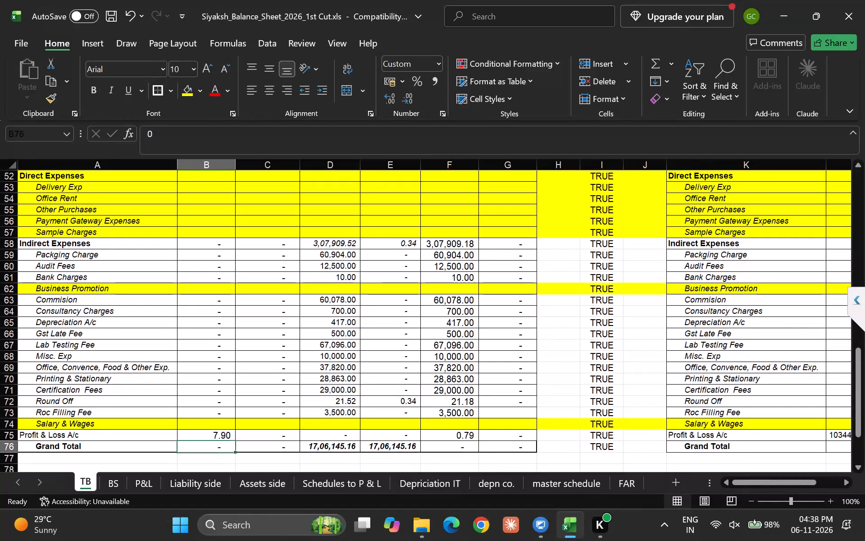
Examine the Profit & Loss A/c and Grand Total rows across the 2025-26 trial balance, through the closing balance columns.
key("Right")
key("Right")
key("Right")
key("Right")
key("Right")
key("Right")
key("Right")
key("Right")
key("Right")
key("Right")
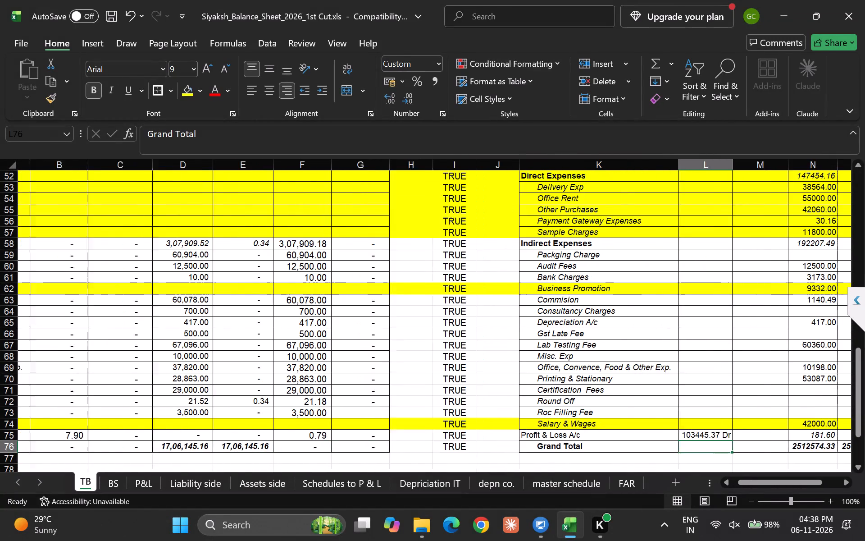
key("Up")
key("Down")
key("Up")
key("Right")
key("Right")
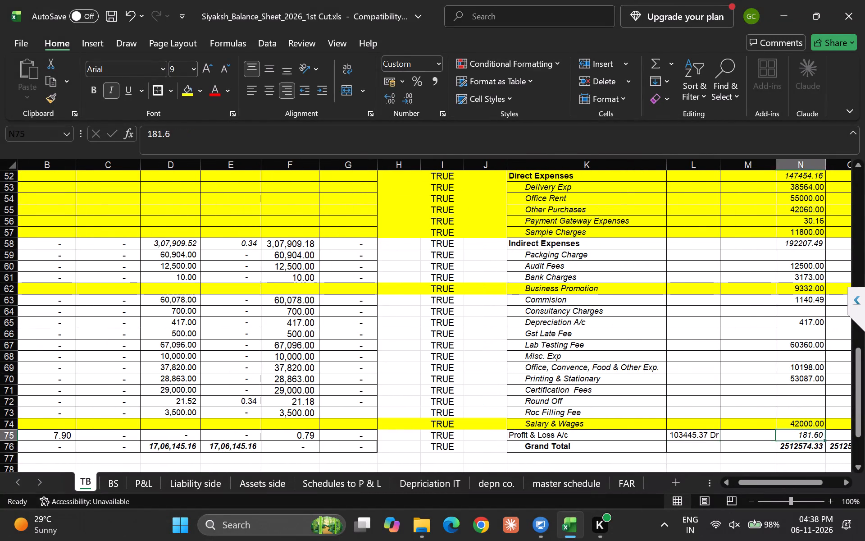
key("Right")
key("Right")
key("Right")
key("Down")
key("Down")
key("Up")
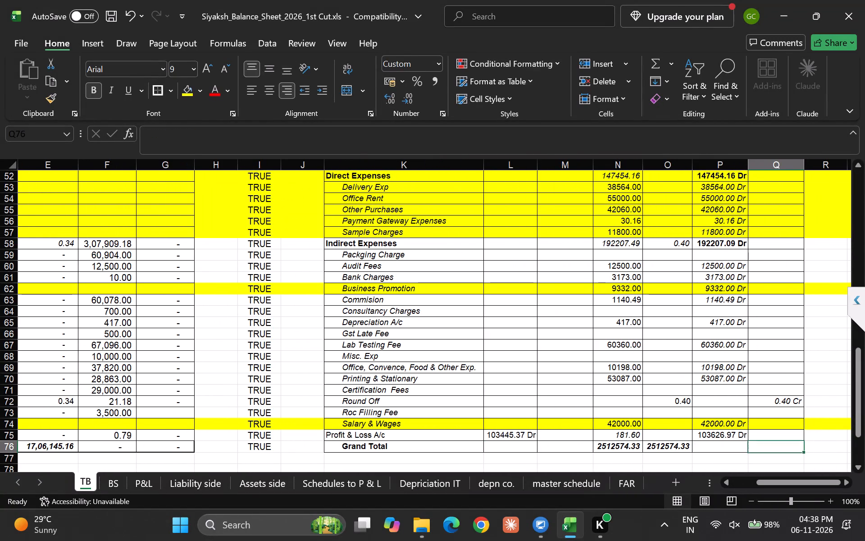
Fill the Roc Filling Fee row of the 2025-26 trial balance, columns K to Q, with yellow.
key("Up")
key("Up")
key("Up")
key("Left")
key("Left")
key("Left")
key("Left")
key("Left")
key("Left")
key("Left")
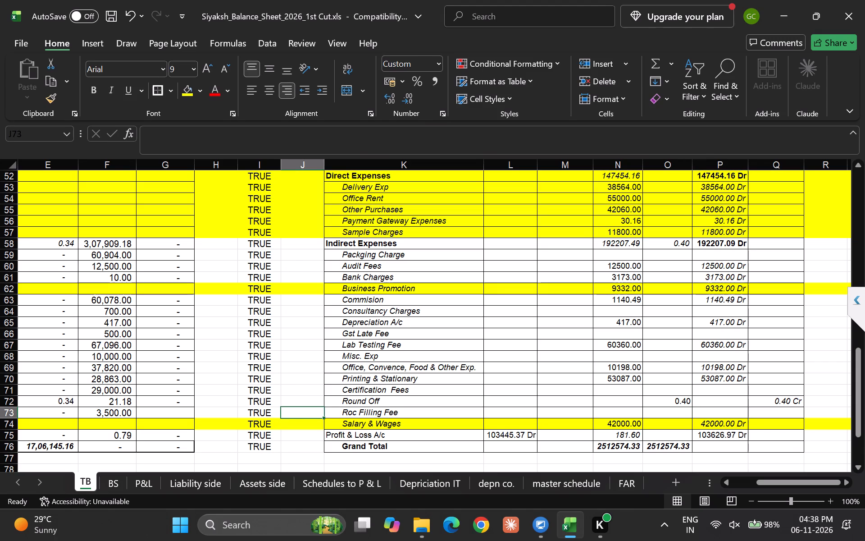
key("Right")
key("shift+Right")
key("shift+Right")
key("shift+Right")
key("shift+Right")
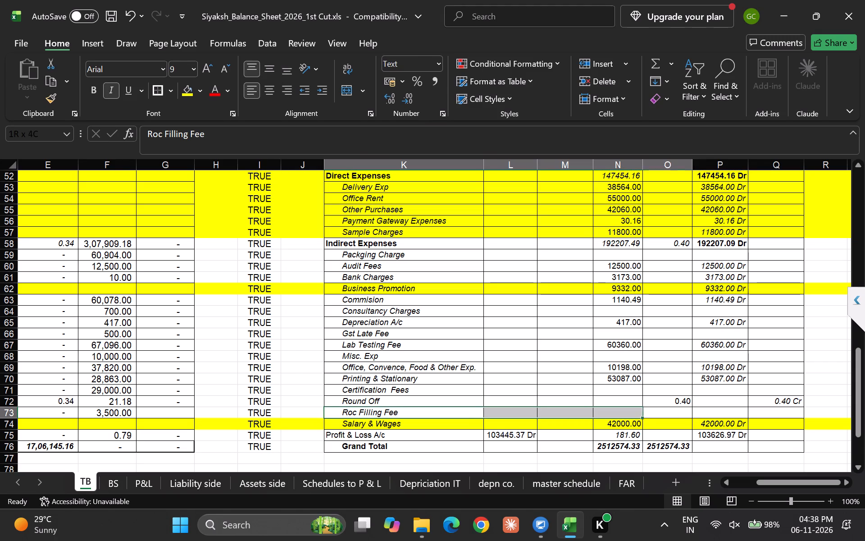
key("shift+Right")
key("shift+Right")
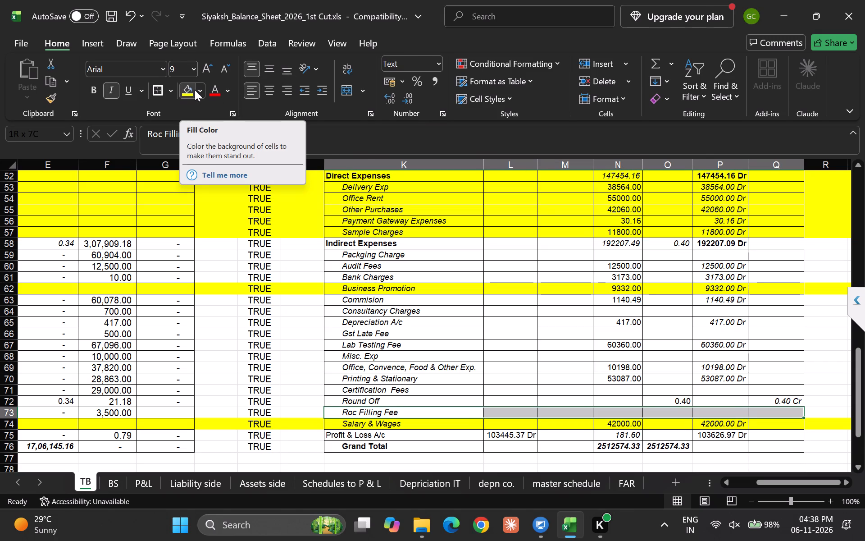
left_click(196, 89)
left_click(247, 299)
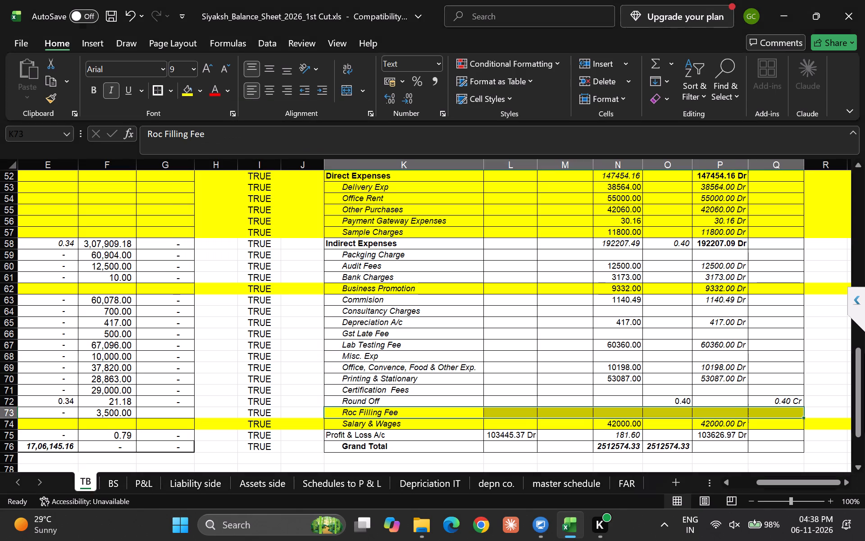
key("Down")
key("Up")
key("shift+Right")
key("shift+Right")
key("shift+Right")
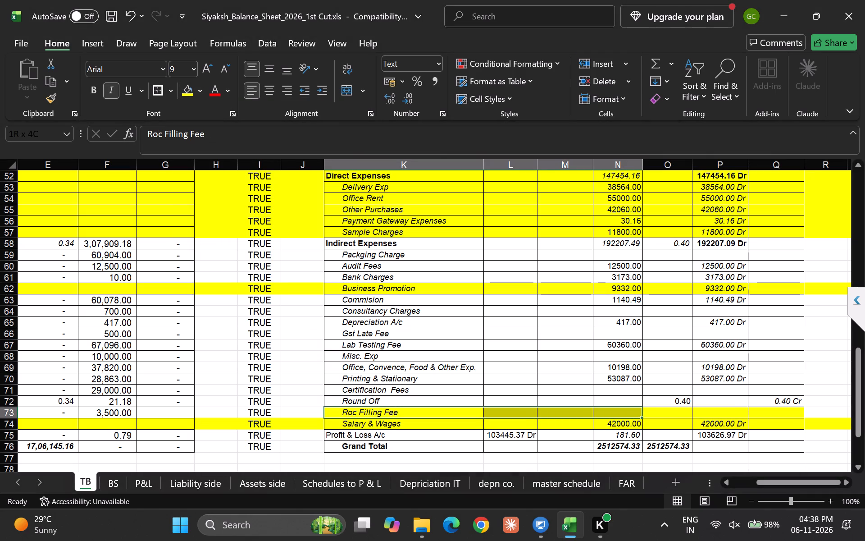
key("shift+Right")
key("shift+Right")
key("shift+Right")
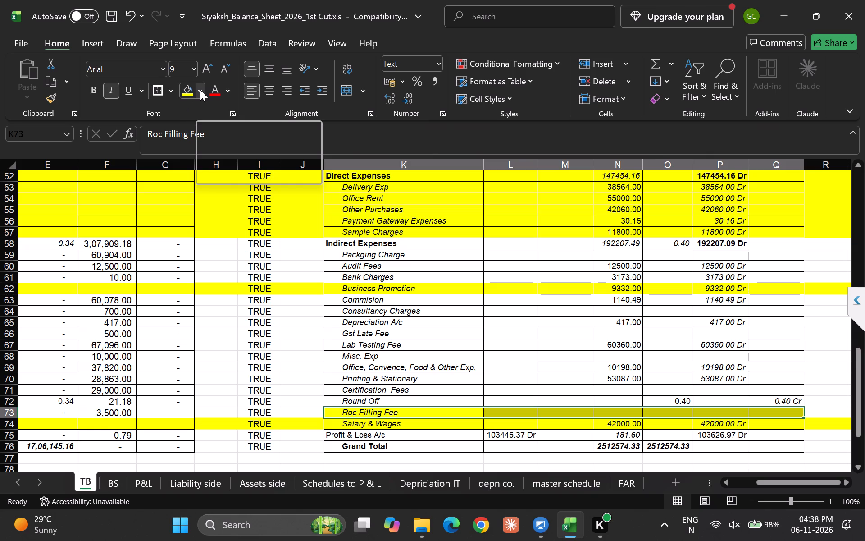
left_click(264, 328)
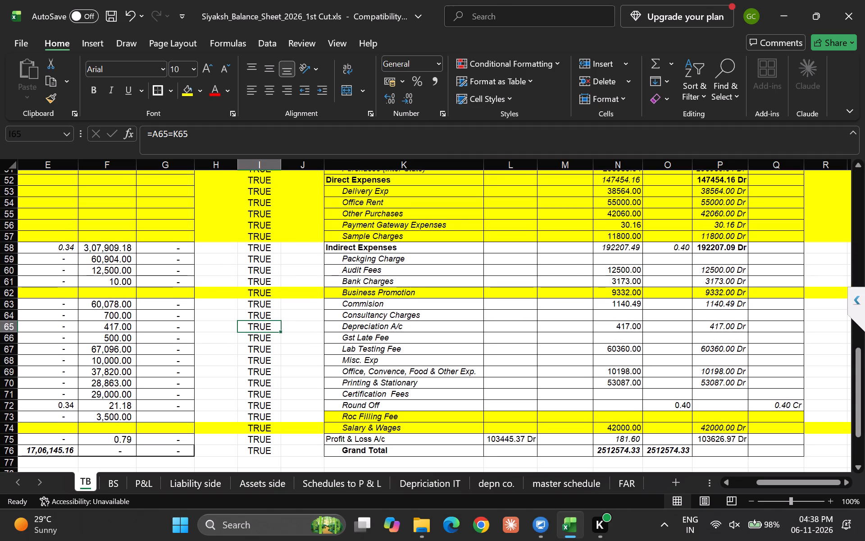
Fill the Roc Filling Fee row of the 2025-26 trial balance, K73 to Q73, with standard red.
left_click(402, 410)
key("shift+Right")
key("shift+Right")
key("shift+Right")
key("shift+Right")
key("shift+Right")
key("shift+Right")
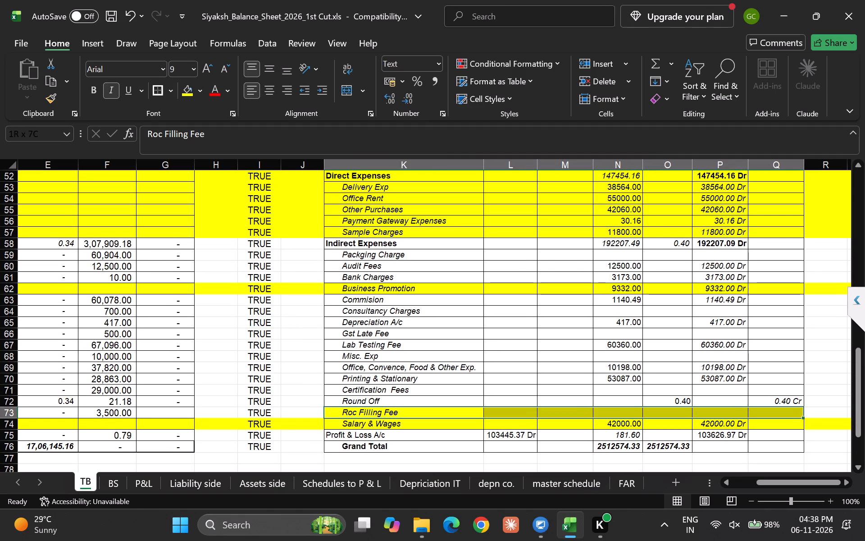
left_click(202, 86)
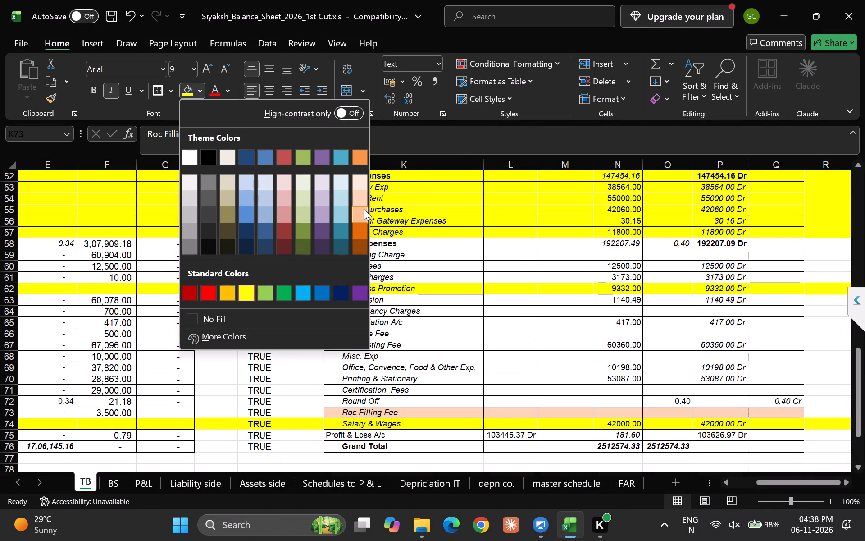
left_click(208, 289)
Highlight the Gst Late Fee row, K66 to Q66, in red in the 2025-26 trial balance.
key("Up")
key("Right")
key("Right")
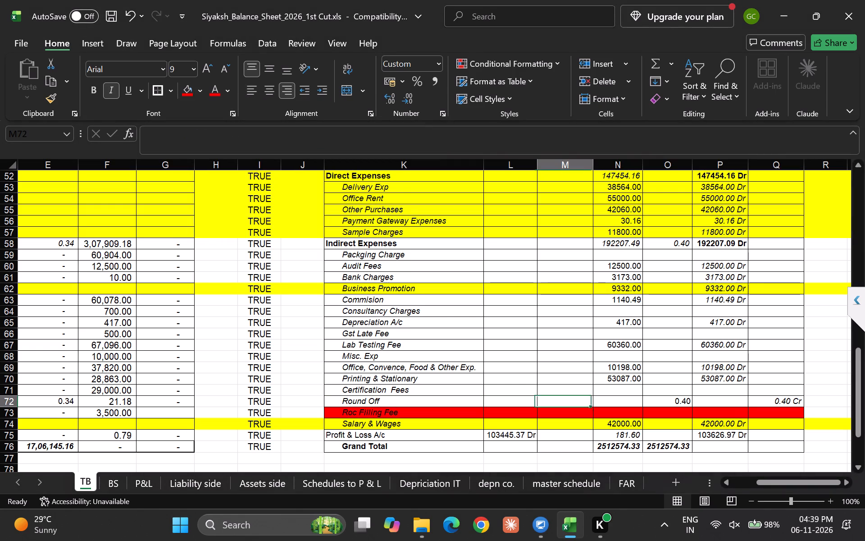
key("Right")
key("Up")
key("Up")
key("Up")
key("Up")
key("Up")
key("Up")
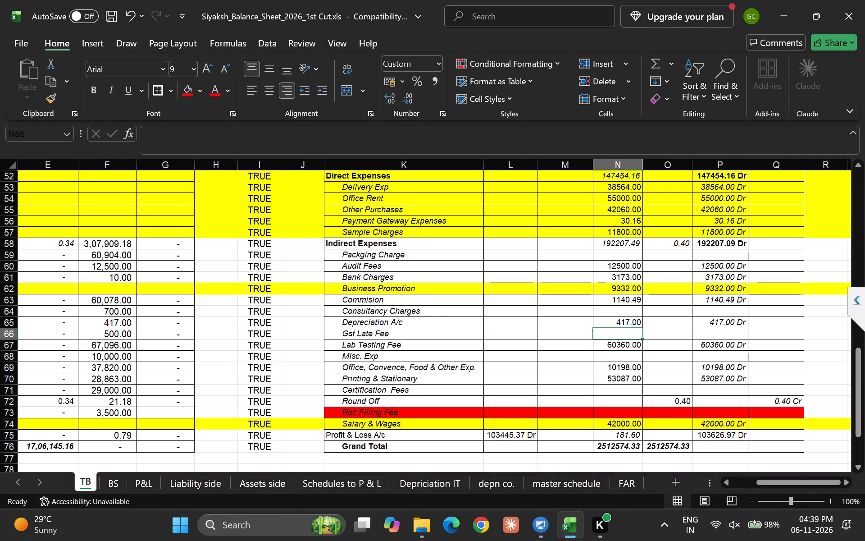
key("Right")
key("Right")
key("Right")
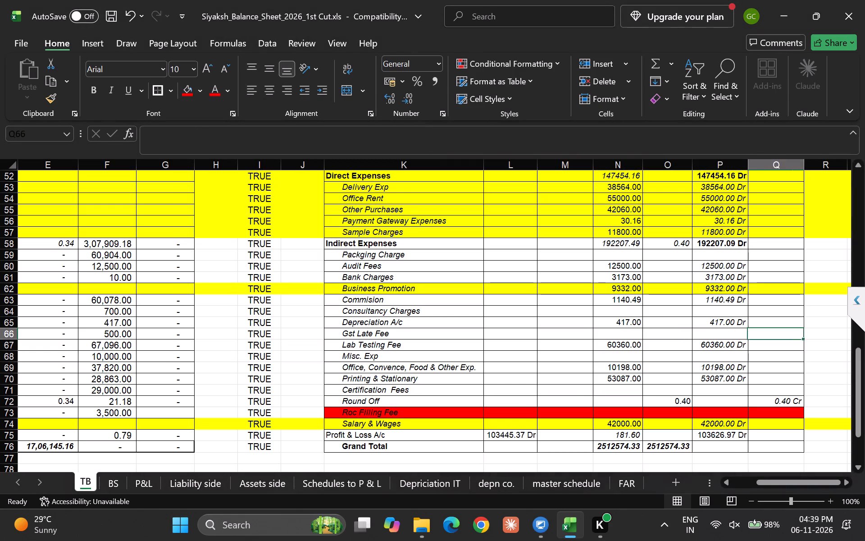
key("Right")
key("Left")
key("shift+Left")
key("shift+Left")
key("shift+Left")
key("shift+Left")
key("shift+Left")
key("shift+Left")
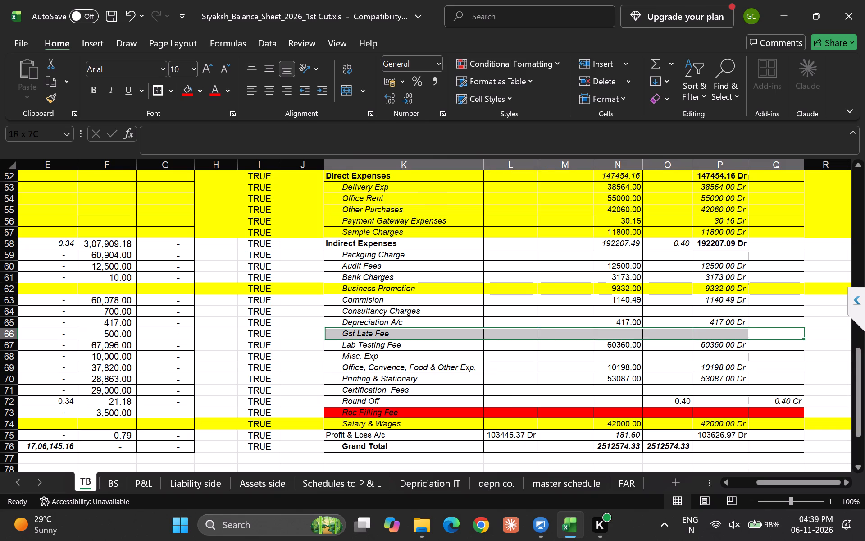
left_click(182, 92)
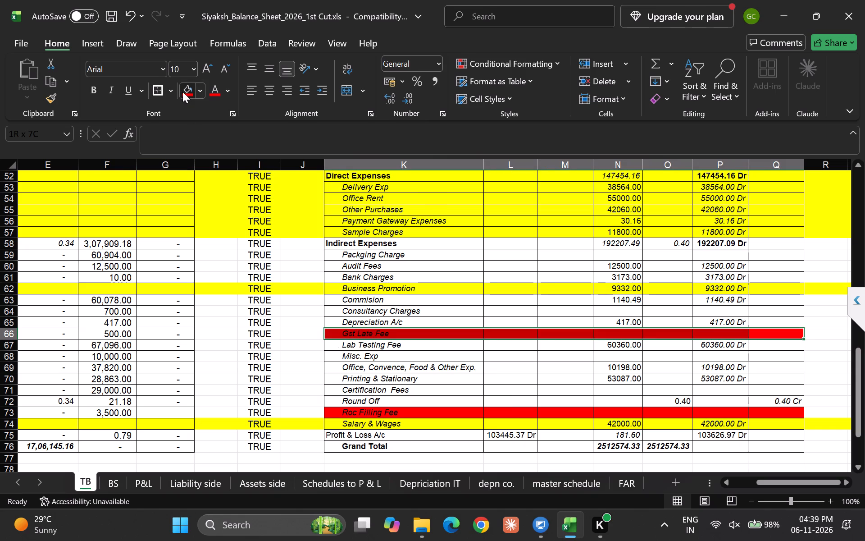
Trace the dependents of the 2024-25 Gst Late Fee amount in cell F66.
key("Left")
key("Left")
key("Left")
key("Left")
key("Left")
key("Left")
key("Left")
key("Left")
key("Left")
key("Left")
key("Left")
key("Left")
key("Left")
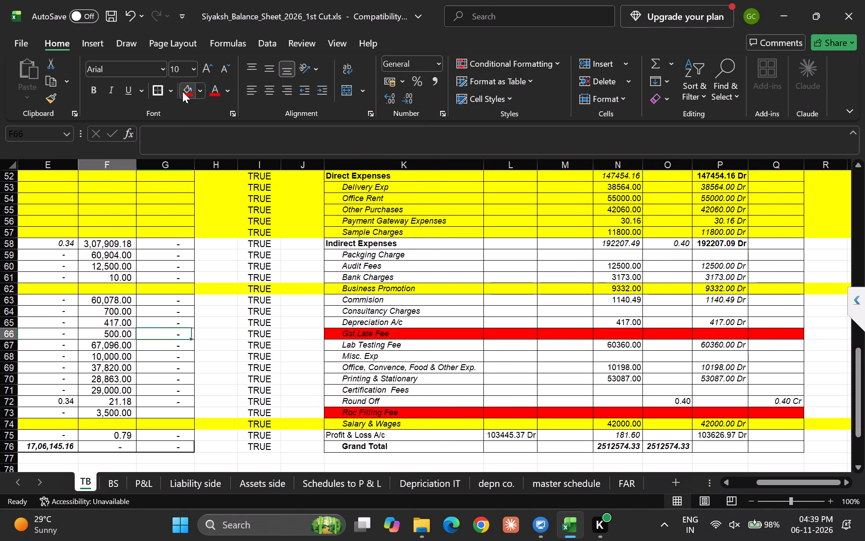
key("Right")
key("Right")
key("m")
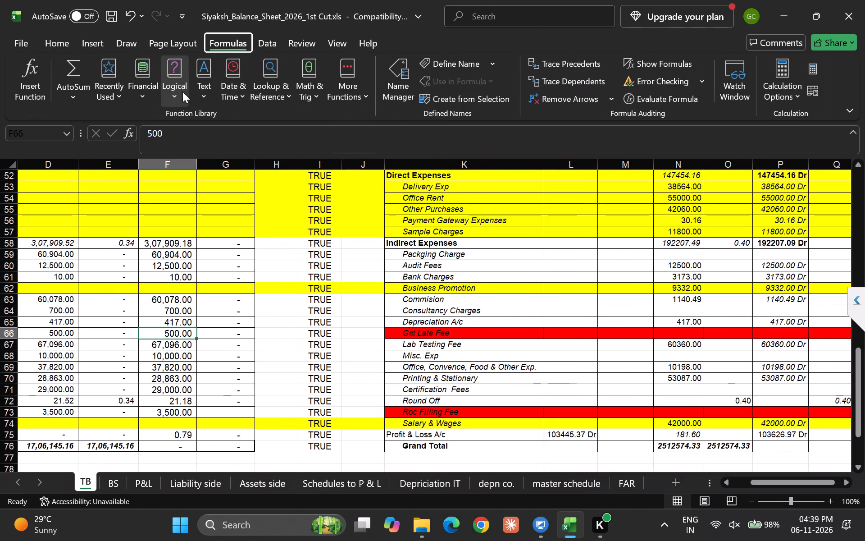
key("d")
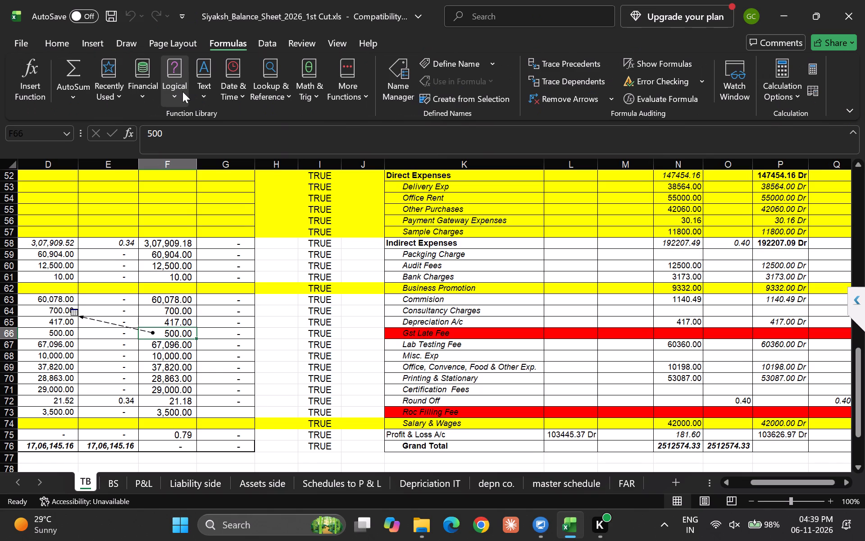
Highlight the Consultancy Charges row, K64 to Q64, in red in the 2025-26 trial balance.
key("Right")
key("Right")
key("Right")
key("Right")
key("Right")
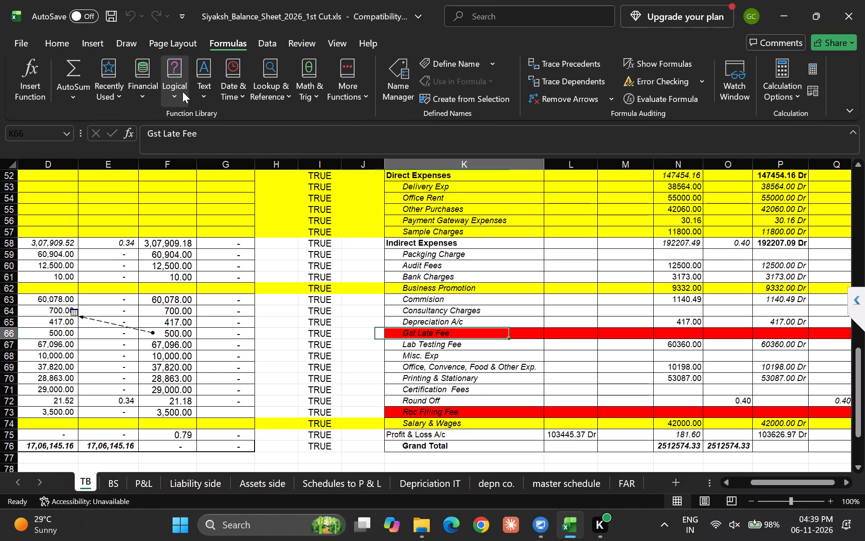
key("Right")
key("Up")
key("Right")
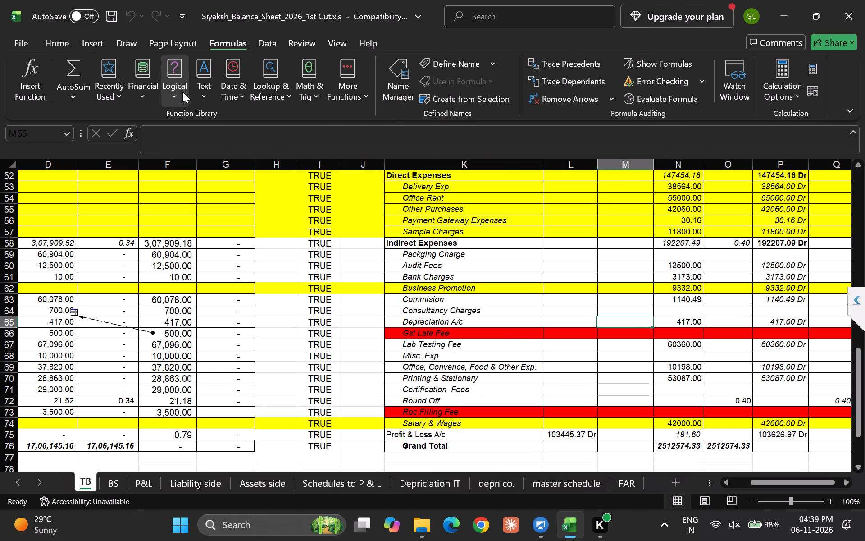
key("Right")
key("Right")
key("Right")
key("Up")
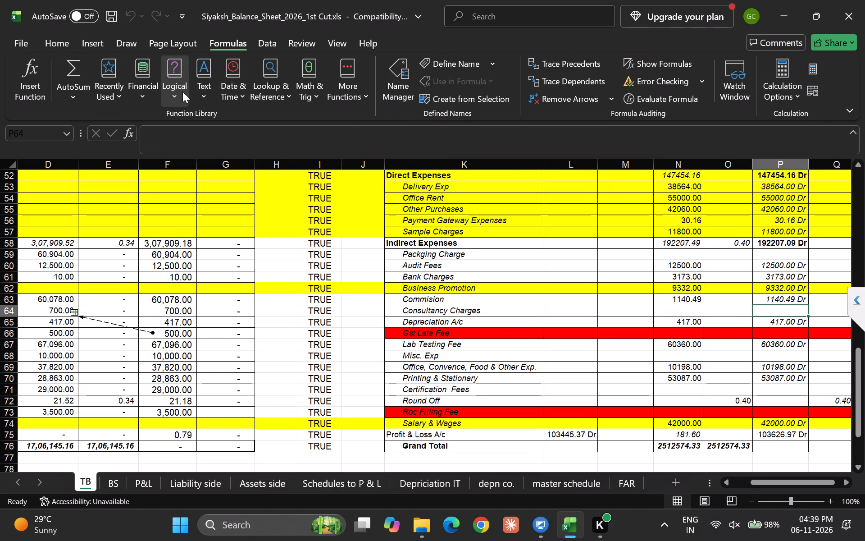
key("Left")
key("Left")
key("Left")
key("Left")
key("Left")
key("shift+Right")
key("shift+Right")
key("shift+Right")
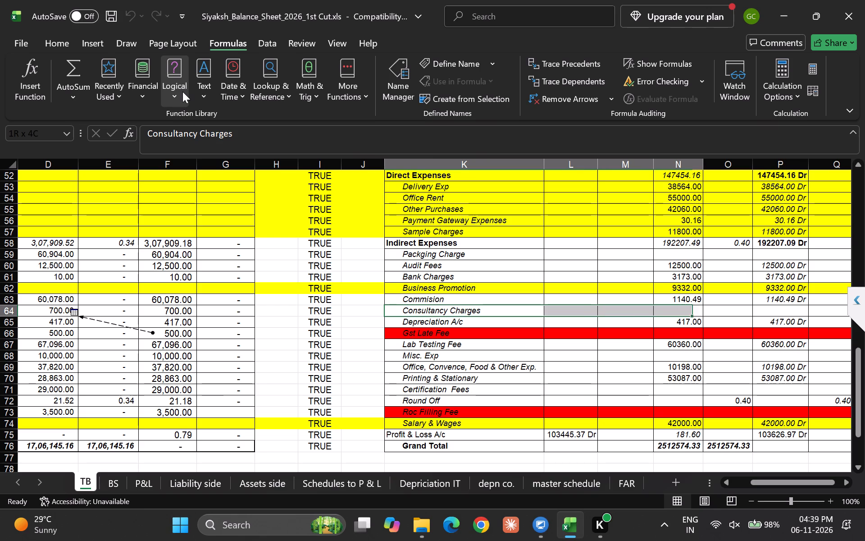
key("shift+Right")
key("shift+Right")
key("shift+Right")
key("shift+Right")
key("shift+Left")
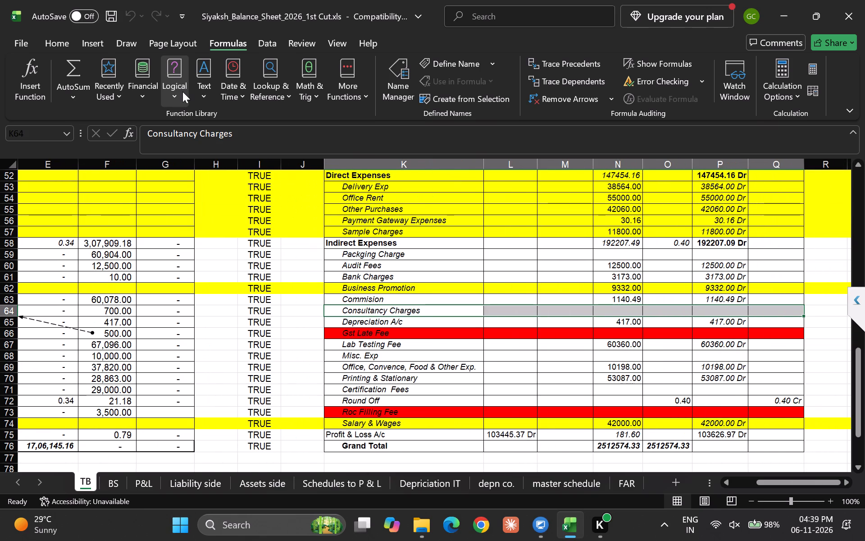
left_click(47, 47)
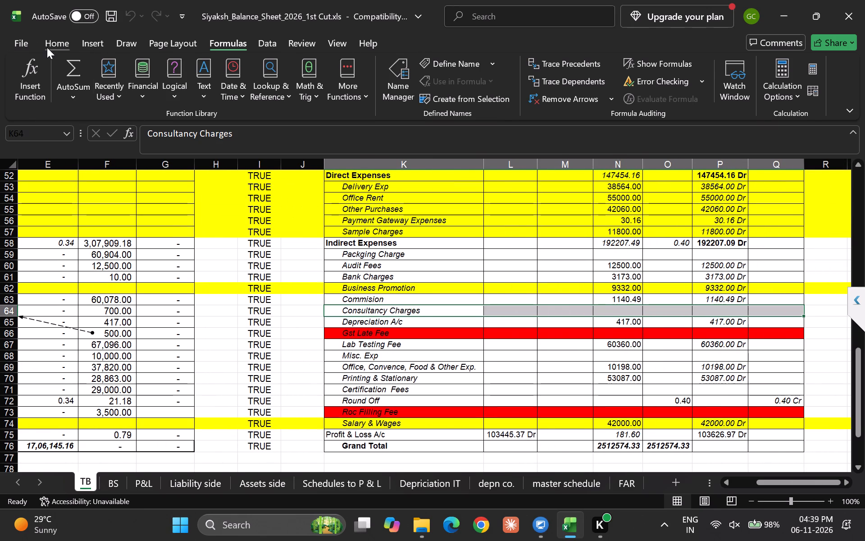
left_click(186, 92)
Apply the same red fill to the Packging Charge row, K59 to Q59, under Indirect Expenses.
key("Down")
key("Up")
key("Up")
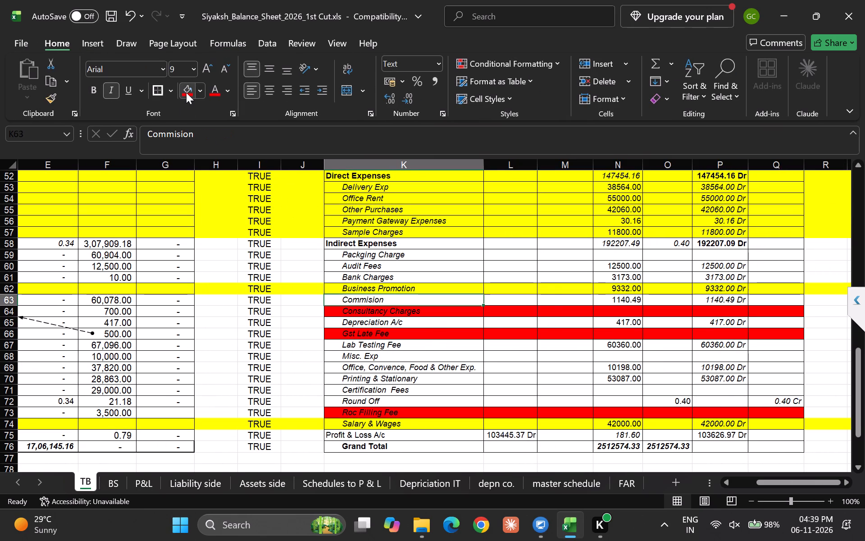
key("Down")
key("Up")
key("Up")
key("Up")
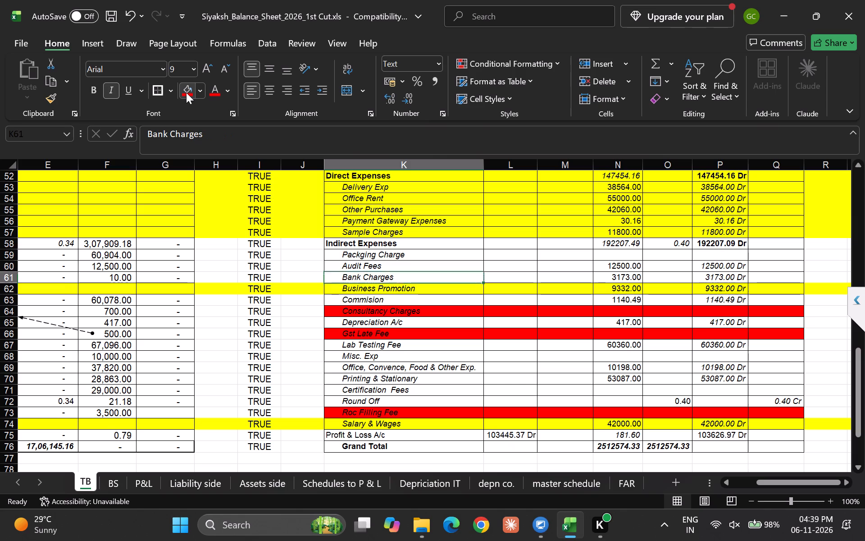
key("Up")
key("Up")
key("shift+Right")
key("shift+Right")
key("shift+Right")
key("shift+Right")
key("shift+Right")
key("shift+Right")
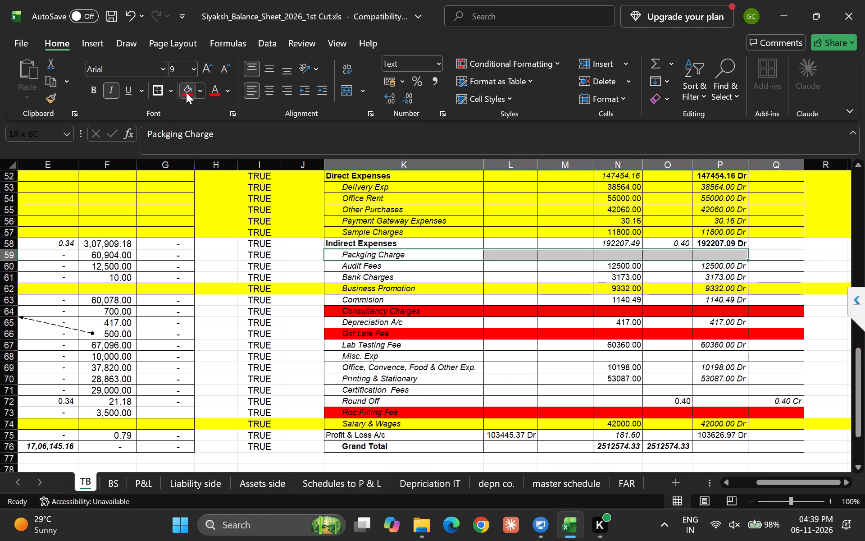
key("F4")
Apply the red fill to the Electronic Cash Ledger (Haryan) row, K45 to Q45, in the 2025-26 trial balance.
key("Up")
key("Up")
key("Up")
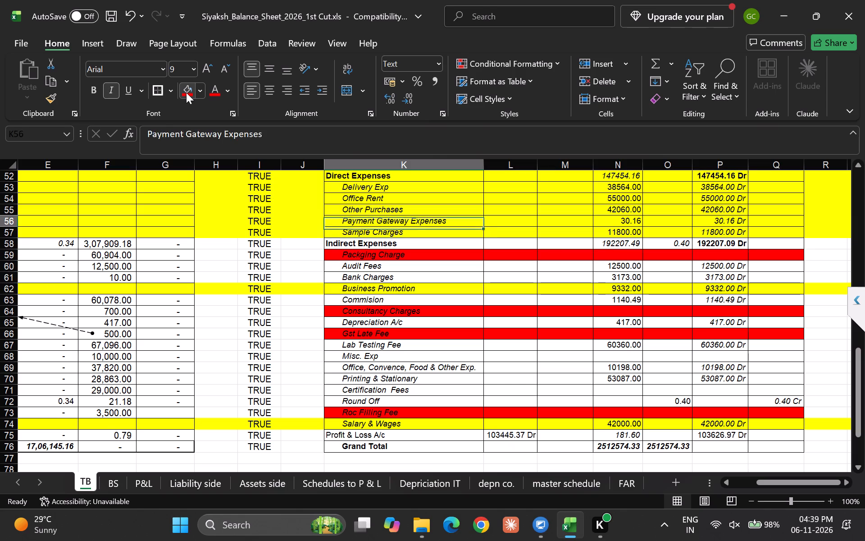
key("Up")
key("Up")
key("Up")
key("Right")
key("Right")
key("Right")
key("Up")
key("Up")
key("Up")
key("Up")
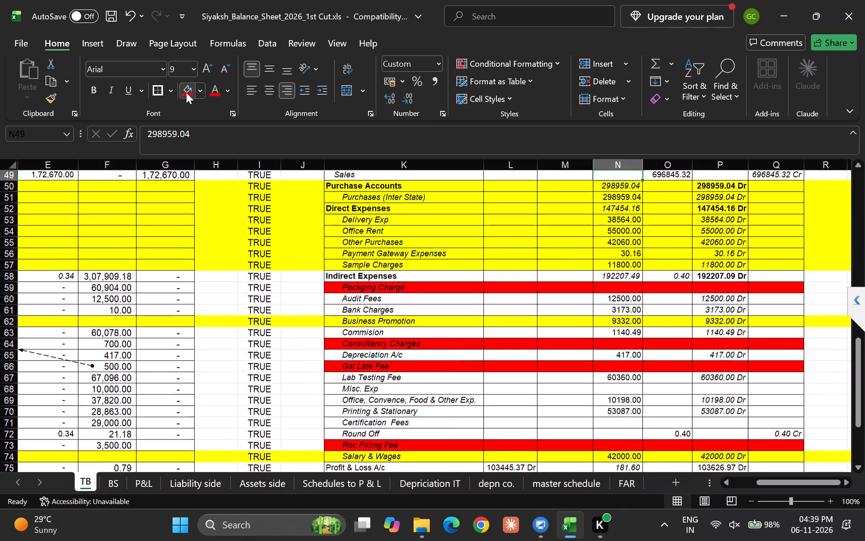
key("Up")
key("Up")
key("Up")
key("Up")
key("Up")
key("Up")
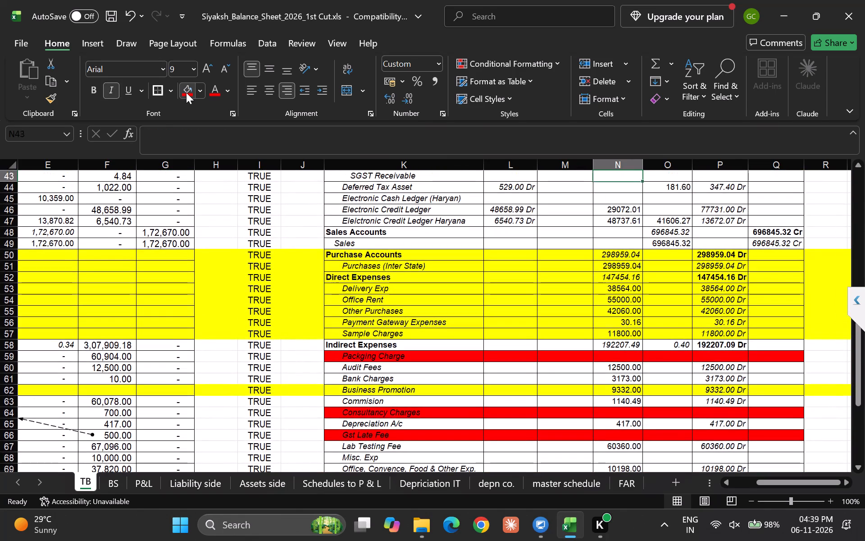
key("Down")
key("Down")
key("Left")
key("Left")
key("Left")
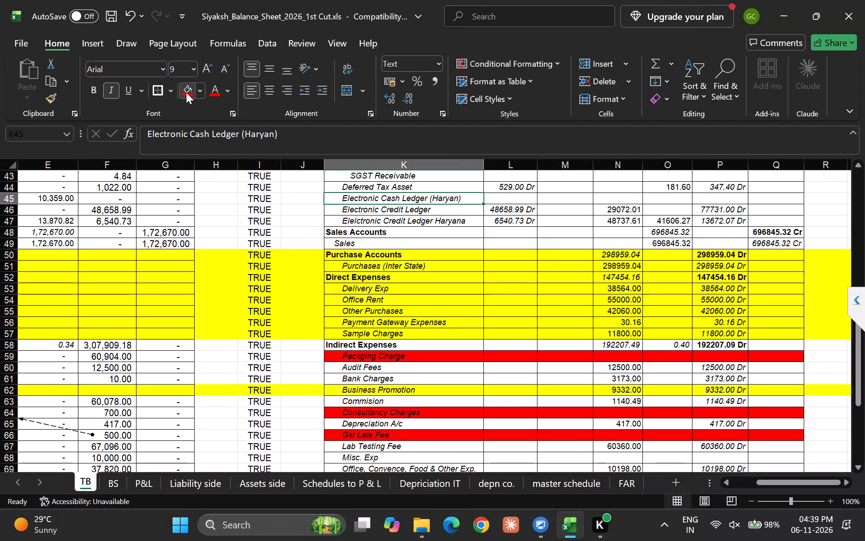
key("shift+Right")
key("shift+Right")
key("shift+Right")
key("shift+Right")
key("shift+Right")
key("shift+Right")
key("F4")
Apply the red fill to the SGST Receivable row, K43 to Q43, in the 2025-26 trial balance.
key("Up")
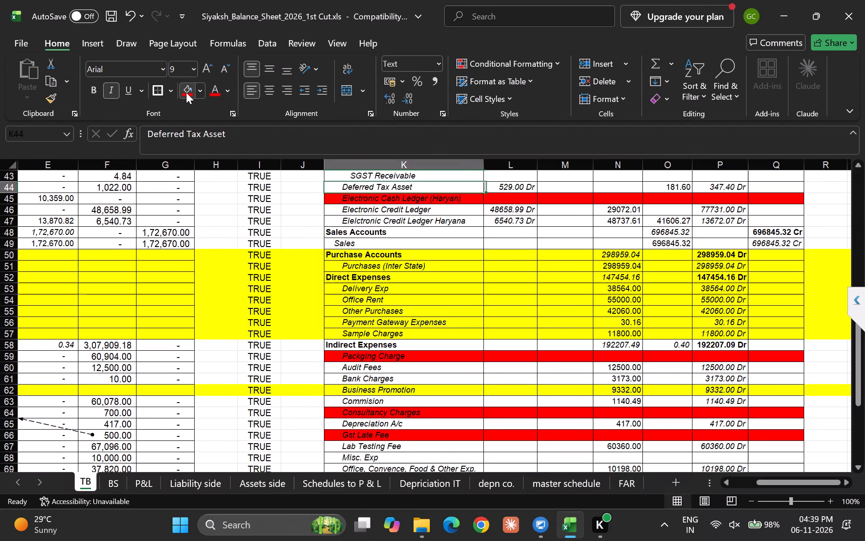
key("Up")
key("Up")
key("Up")
key("Up")
key("Down")
key("Down")
key("Down")
key("shift+Right")
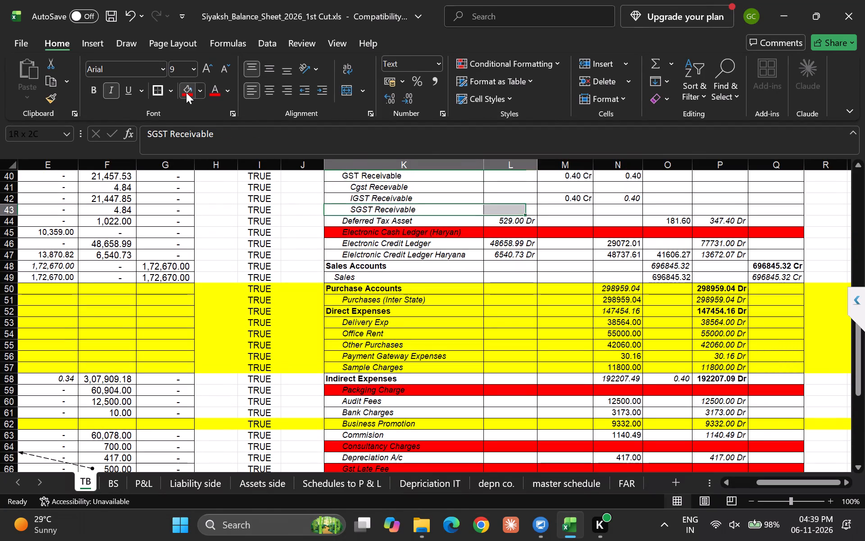
key("shift+Right")
key("shift+Right")
key("shift+Right")
key("shift+Right")
key("shift+Right")
key("F4")
Apply the same red fill to the Cgst Recevable row, K41 to Q41, under GST Receivable.
key("Up")
key("Up")
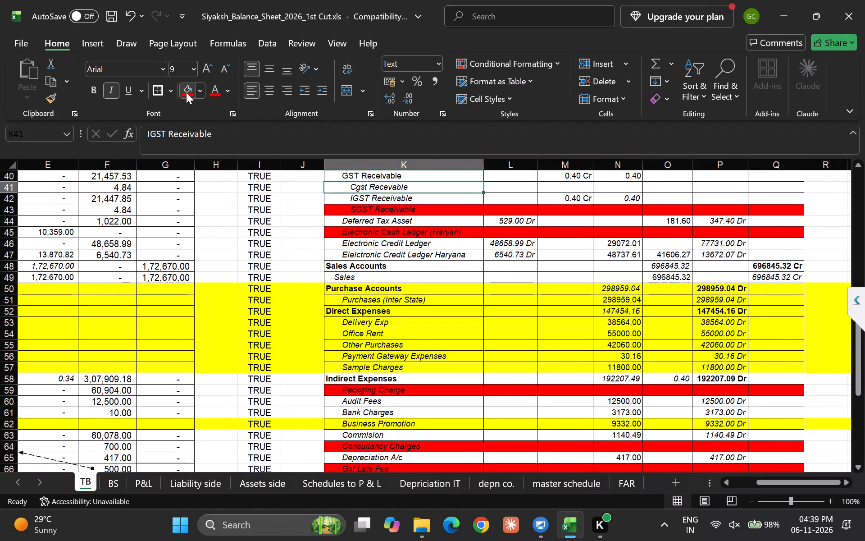
key("Up")
key("Down")
key("shift+Right")
key("shift+Right")
key("shift+Right")
key("shift+Right")
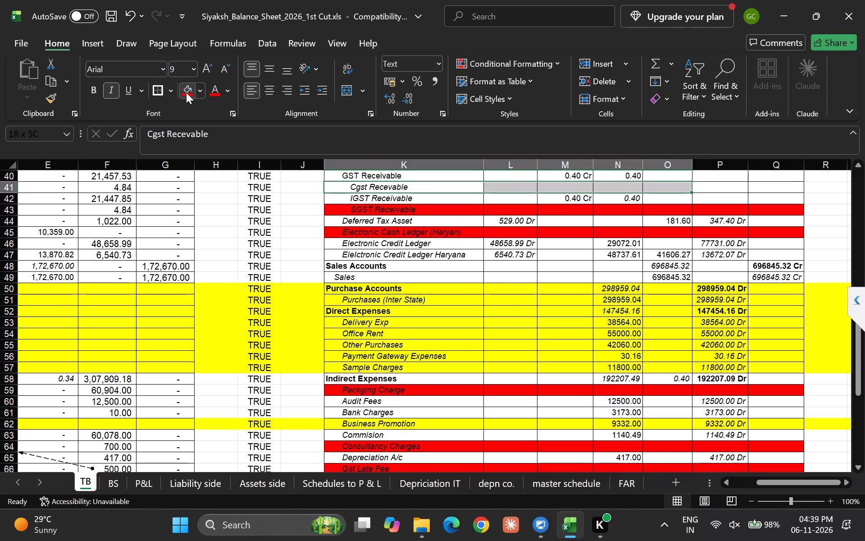
key("shift+Right")
key("shift+Right")
key("F4")
Check the Bank Accounts and GST Receivable rows of the 2025-26 trial balance for ledgers without amounts.
key("Up")
key("Up")
key("Up")
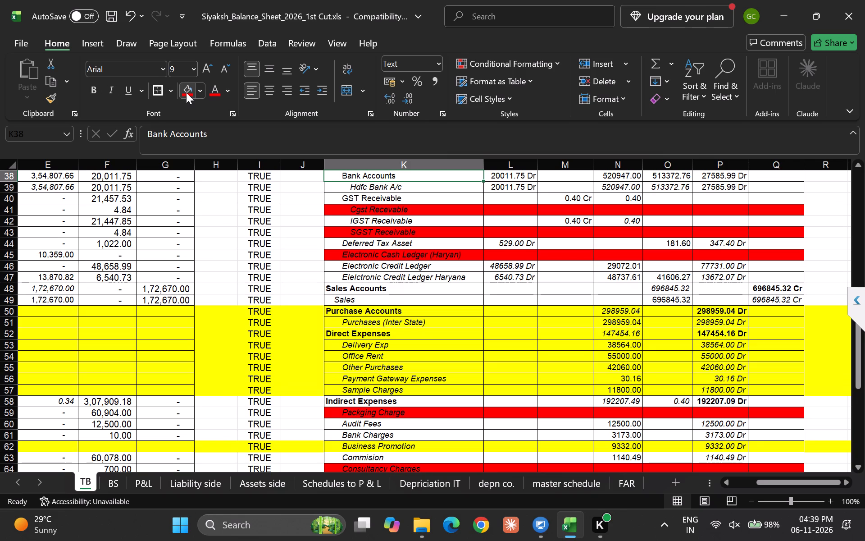
key("Up")
key("Down")
key("Down")
key("Right")
key("Down")
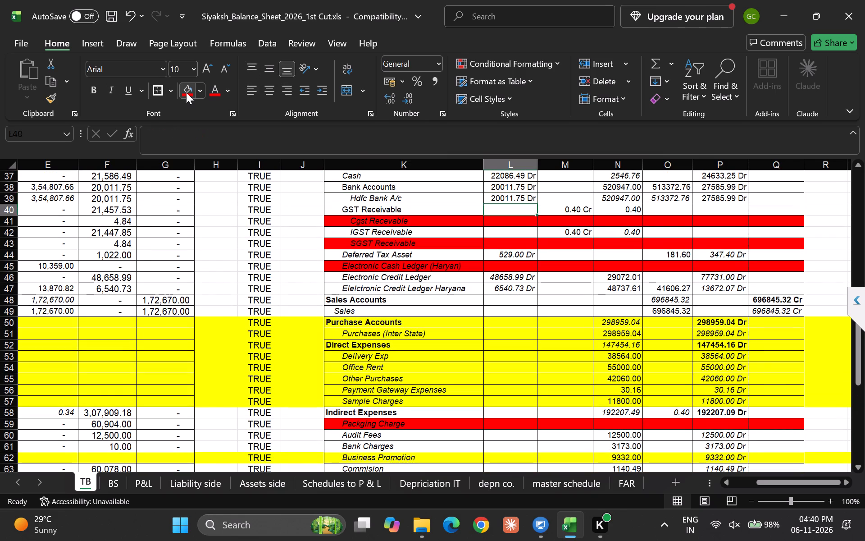
key("Up")
key("Right")
key("Down")
key("Right")
key("Down")
key("Down")
key("Down")
key("Up")
key("Up")
key("Up")
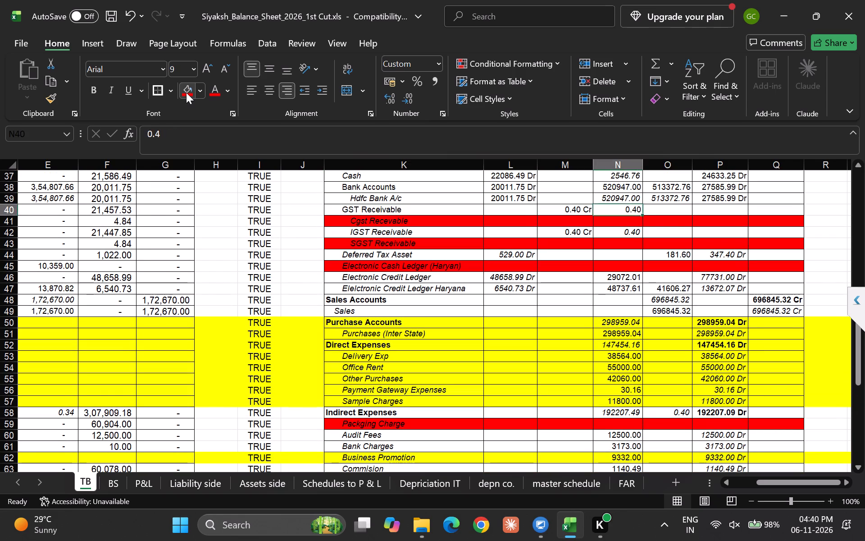
Check the remaining Current Assets rows, including Opening Stock, and the Fixed Assets rows for ledgers without 2025-26 amounts.
key("Up")
key("Up")
key("Up")
key("Up")
key("Up")
key("Up")
key("Up")
key("Up")
key("Up")
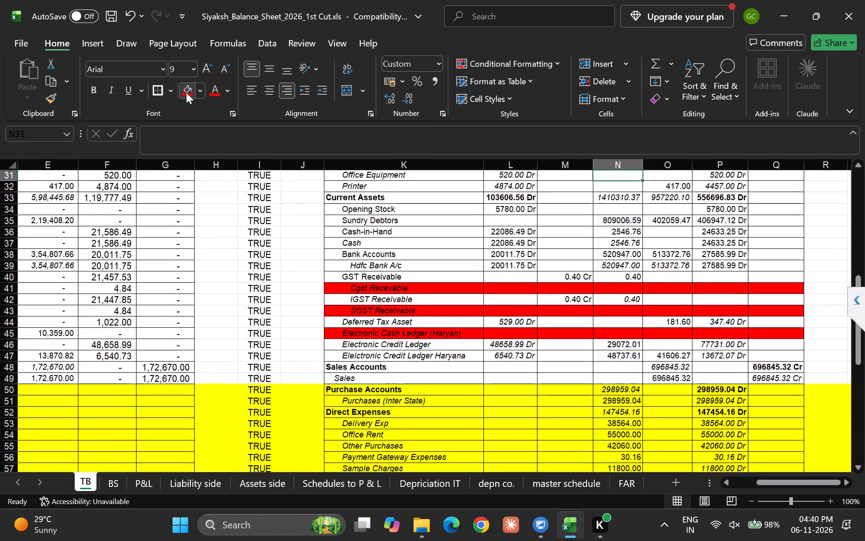
key("Down")
key("Down")
key("Down")
key("Left")
key("Left")
key("Left")
key("Left")
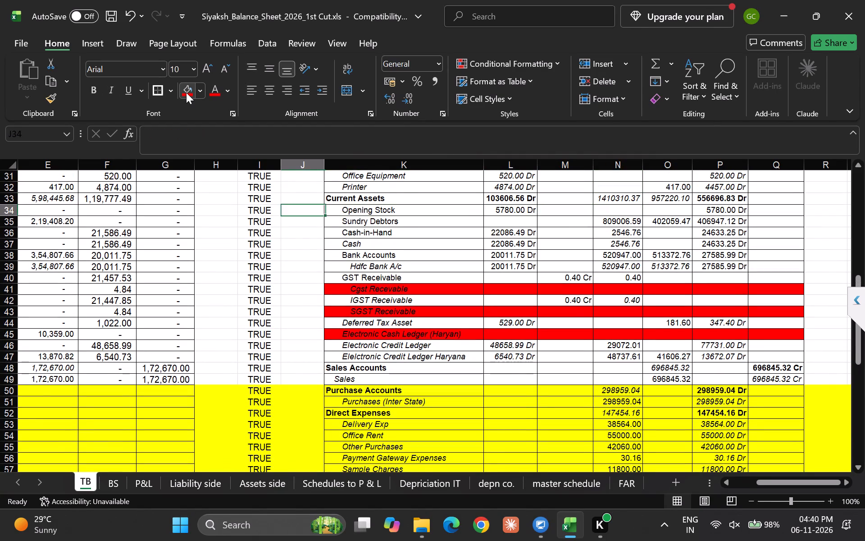
key("Right")
key("shift+Right")
key("Right")
key("Right")
key("Right")
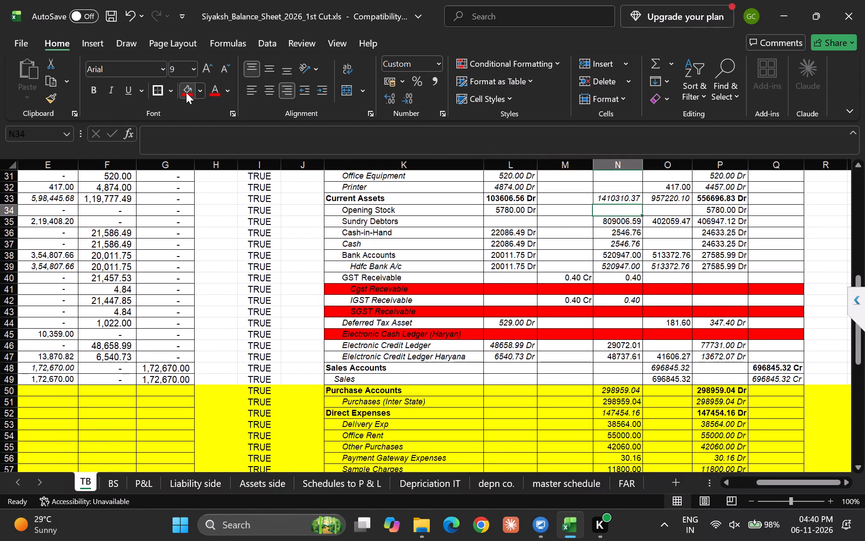
key("Up")
key("Up")
key("Up")
key("Up")
key("Up")
key("Up")
key("Down")
key("Down")
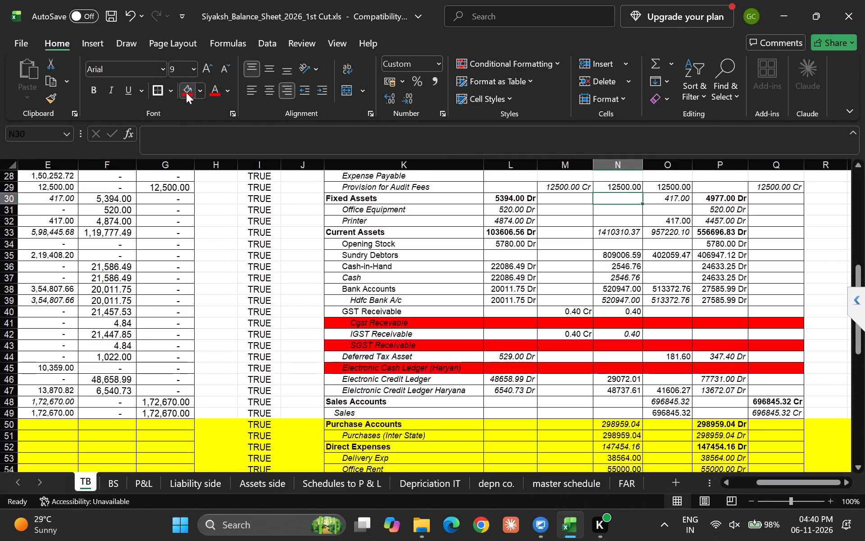
key("Down")
Apply the red fill to the Expense Payable row, K28 to Q28, under Current Liabilities.
key("Up")
key("Up")
key("Up")
key("Up")
key("Up")
key("Up")
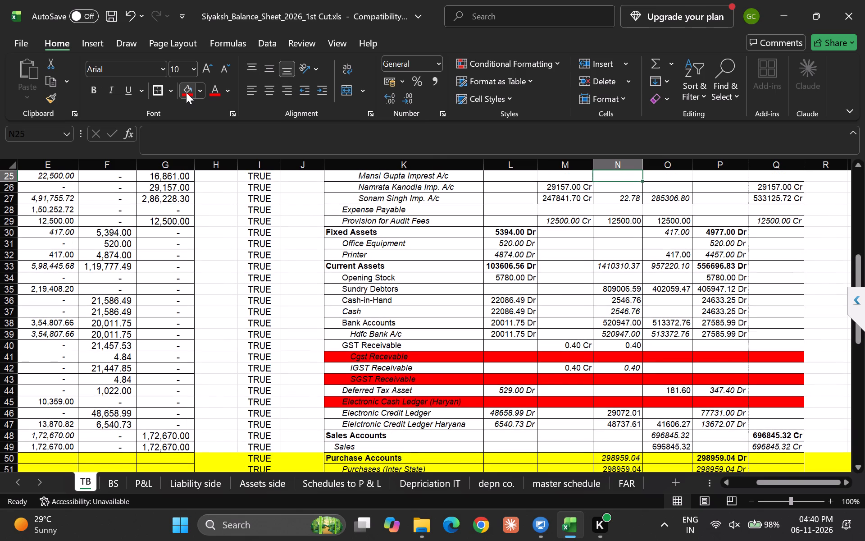
key("Down")
key("Down")
key("Down")
key("Left")
key("Left")
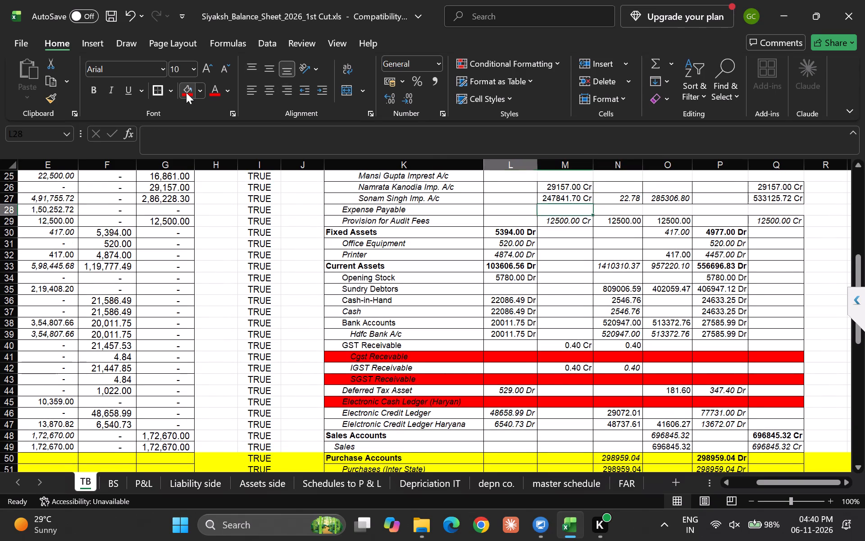
key("Left")
key("Left")
key("Right")
key("shift+Right")
key("shift+Right")
key("shift+Right")
key("shift+Right")
key("shift+Right")
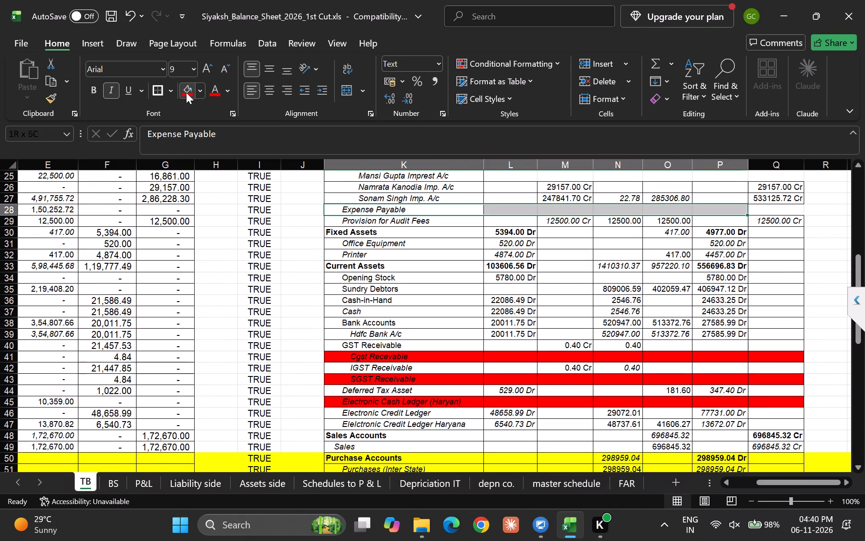
key("shift+Right")
key("F4")
Apply the red fill to the first imprest account row under Other Current Liabilities, K25 to Q25.
key("Down")
key("Up")
key("Up")
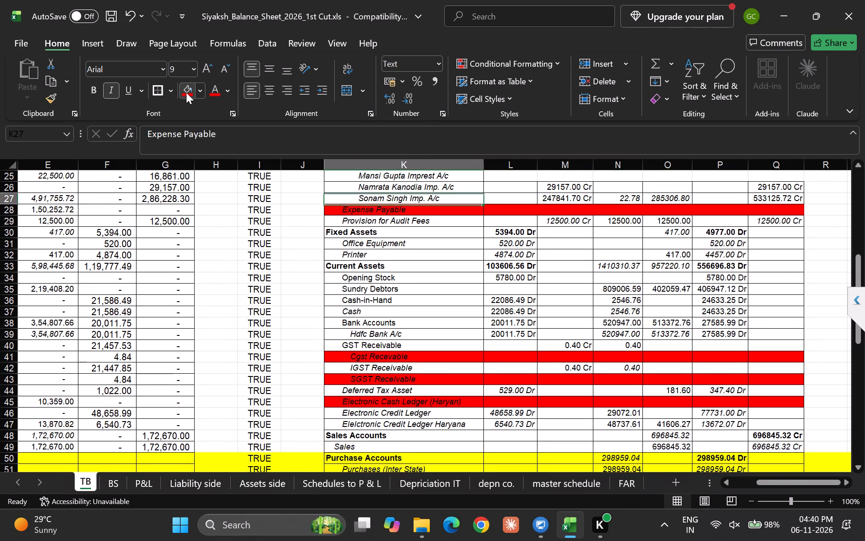
key("Up")
key("Up")
key("Up")
key("Up")
key("Up")
key("Down")
key("Down")
key("Down")
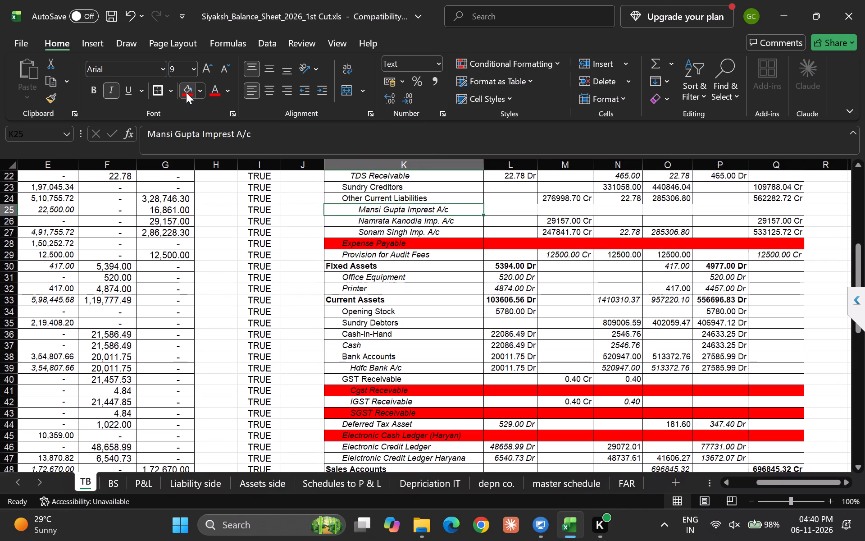
key("shift+Right")
key("shift+Right")
key("shift+Right")
key("shift+Right")
key("shift+Right")
key("shift+Right")
key("F4")
Check the rows from Sundry Creditors up to Capital Account in the 2025-26 trial balance for ledgers without amounts.
key("Up")
key("Up")
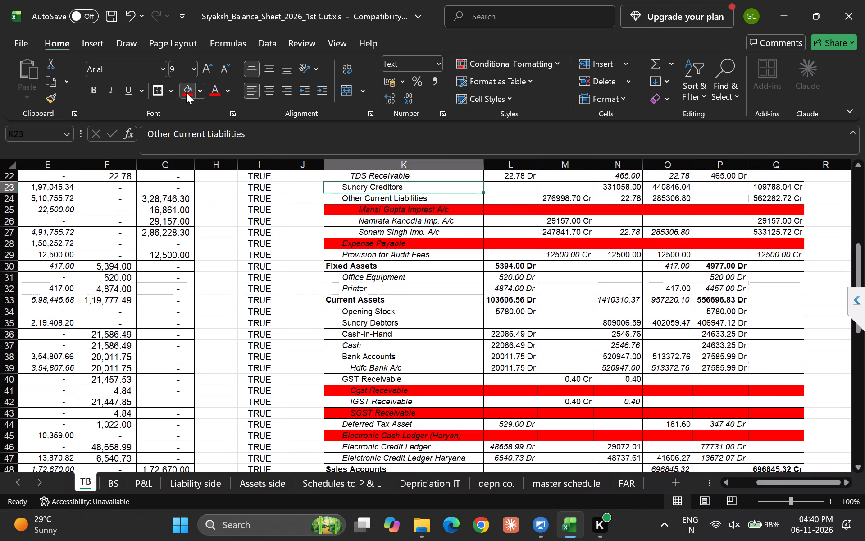
key("Up")
key("Up")
key("Up")
key("Up")
key("Up")
key("Up")
key("Up")
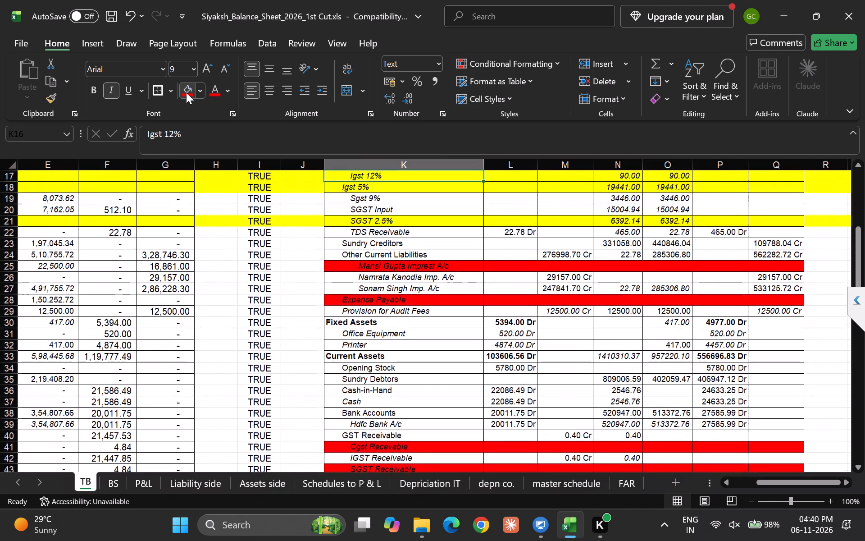
key("Up")
key("Up")
key("Up")
key("Up")
key("Up")
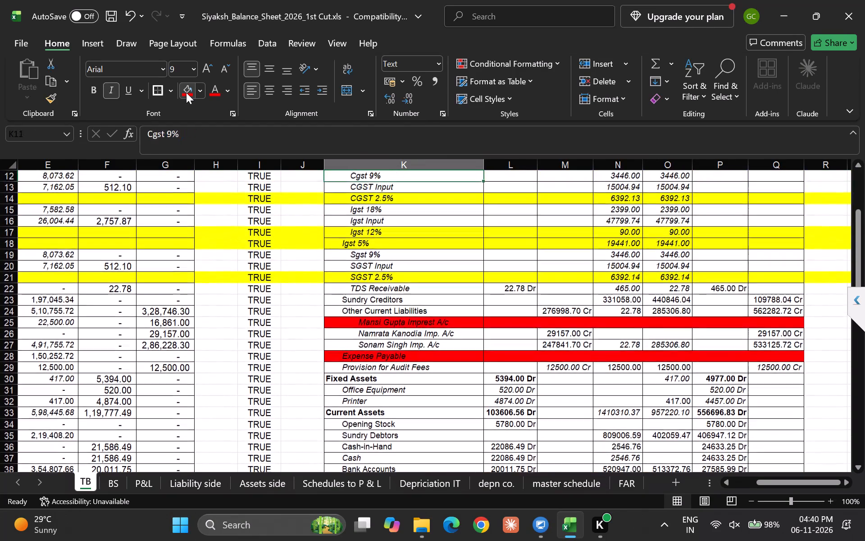
key("Up")
key("Up")
key("Up")
key("Down")
key("Up")
key("Up")
key("Up")
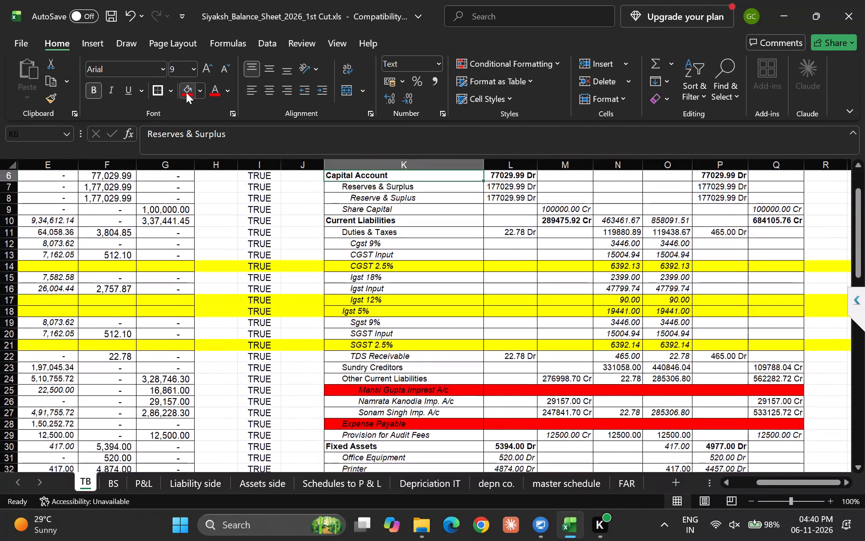
key("Up")
key("Up")
Save the workbook.
key("ctrl+s")
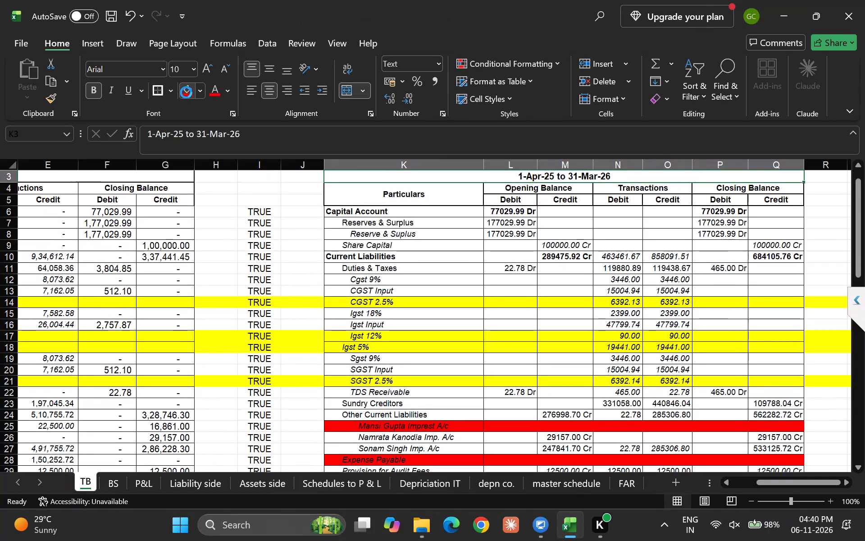
Review the top rows of the 2024-25 trial balance alongside the highlighted 2025-26 trial balance on the TB sheet.
key("Down")
key("Up")
key("Right")
key("Down")
key("Left")
key("Left")
key("Left")
key("Left")
key("Left")
key("Left")
key("Left")
key("Left")
key("Left")
key("Left")
key("Left")
key("Left")
key("Left")
key("Left")
key("Left")
key("Left")
key("Left")
key("Left")
key("Left")
key("Left")
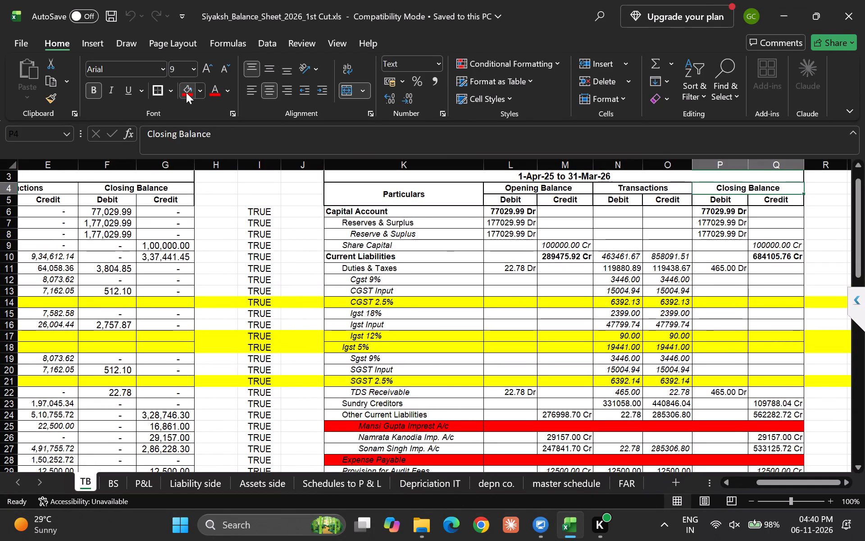
key("Up")
key("Right")
key("Down")
key("Up")
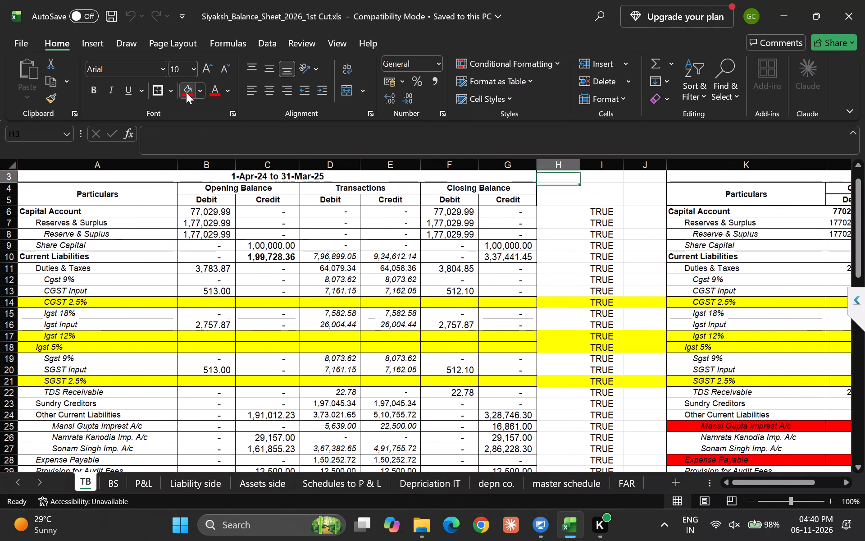
key("Down")
key("Up")
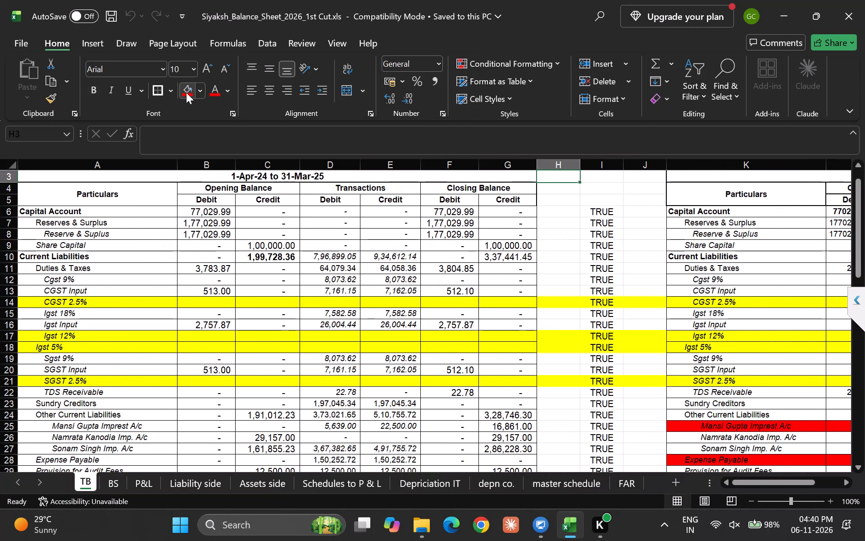
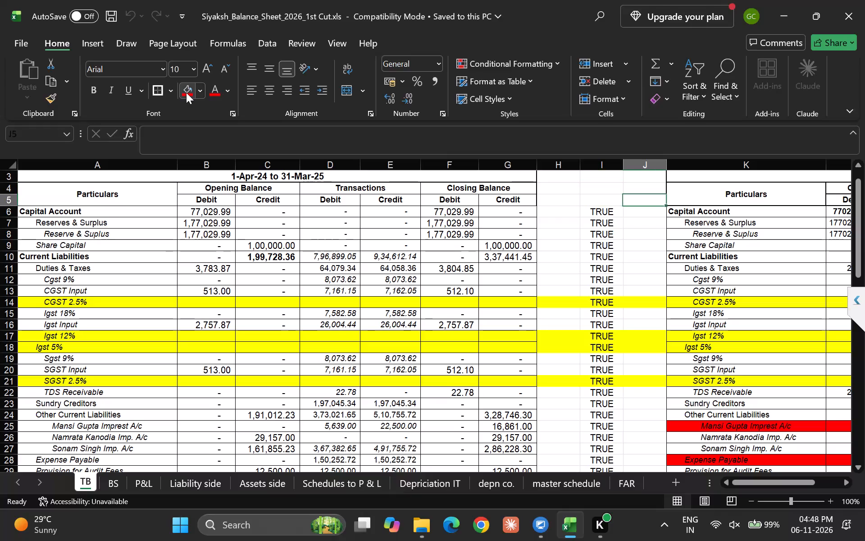
Copy the entire 2025-26 trial balance, K1 to Q76, and paste it over the 2024-25 trial balance starting at A1.
key("Up")
key("Down")
key("Up")
key("Up")
key("Up")
key("Up")
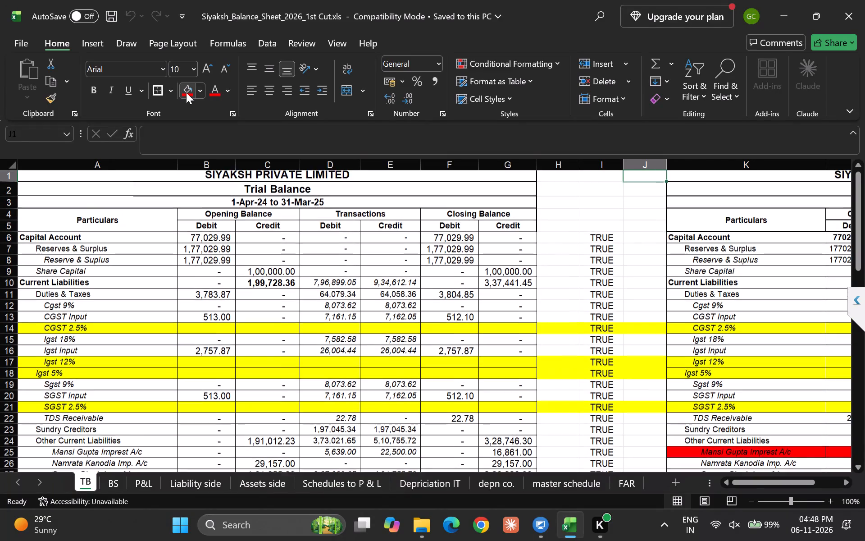
key("Up")
key("Right")
key("shift+Down")
key("shift+Down")
key("shift+Down")
key("shift+Down")
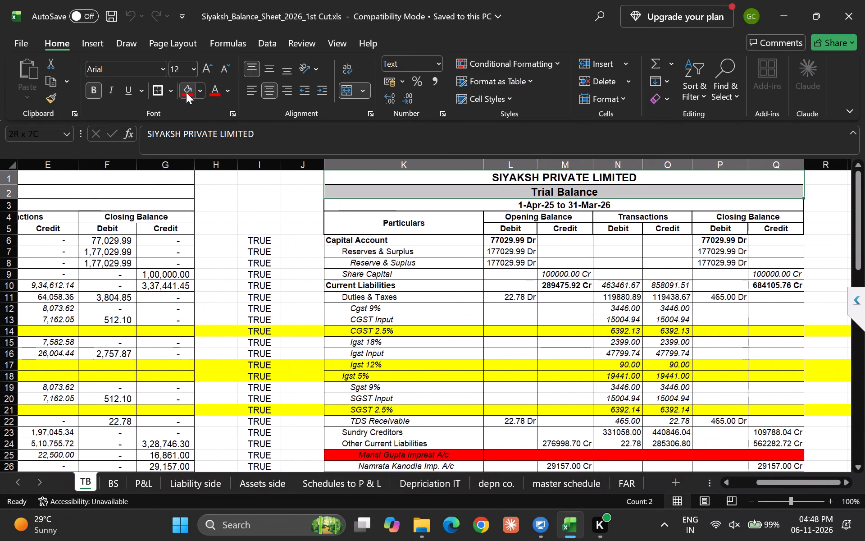
key("ctrl+a")
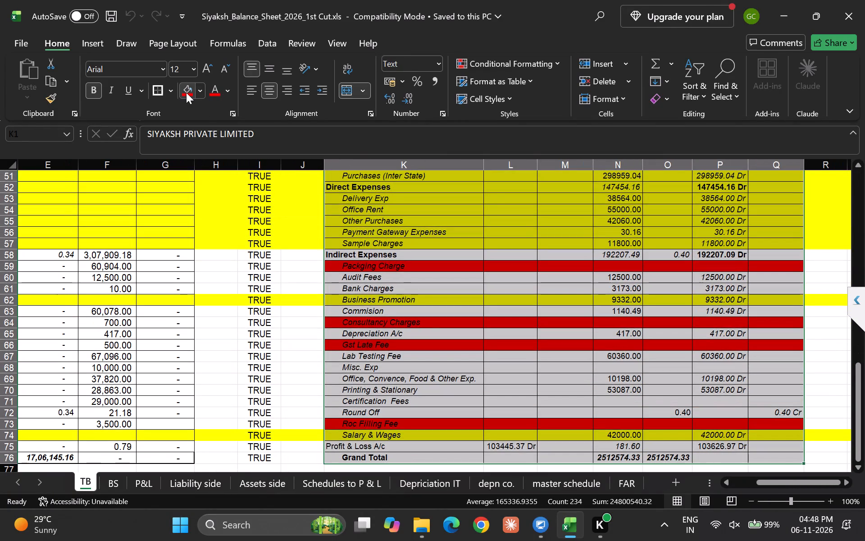
key("ctrl+c")
key("Left")
key("Left")
key("Left")
key("Left")
key("Left")
key("Left")
key("Left")
key("Left")
key("Left")
key("Left")
key("Left")
key("Left")
key("Left")
key("Left")
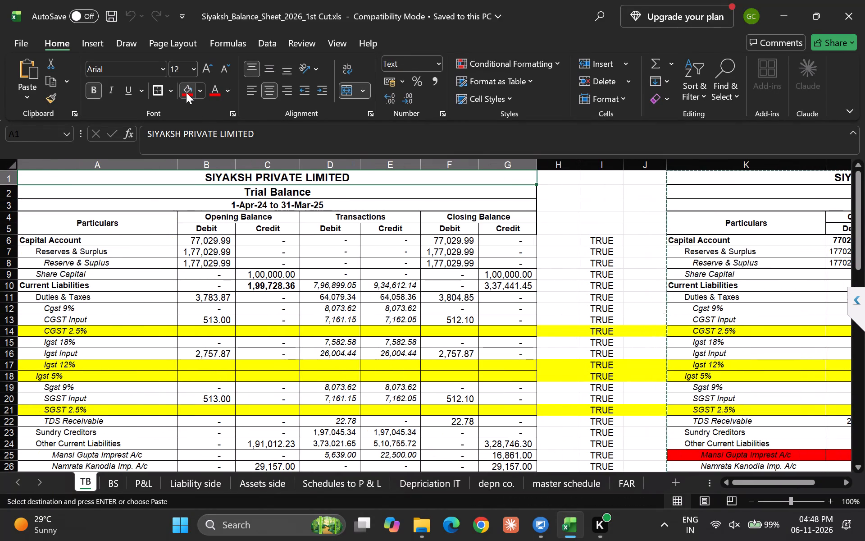
key("Return")
key("Down")
key("Up")
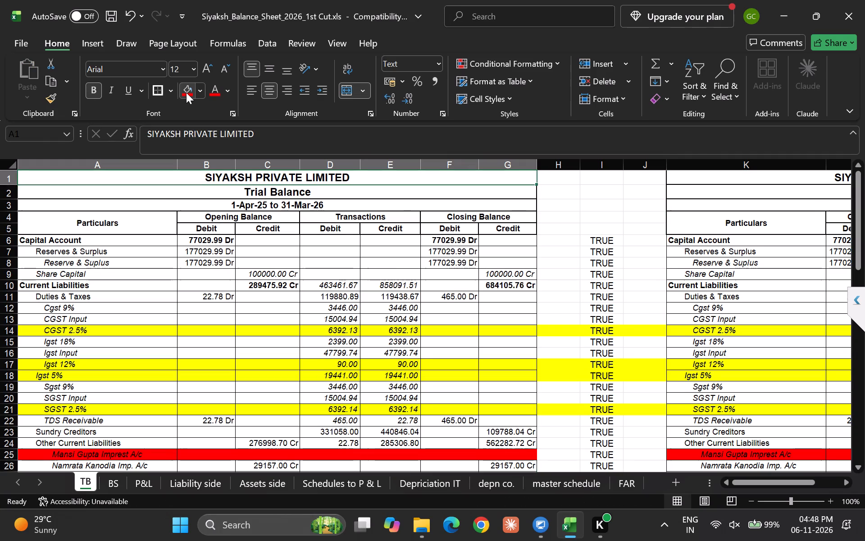
Save the workbook.
key("ctrl+s")
key("Down")
key("Up")
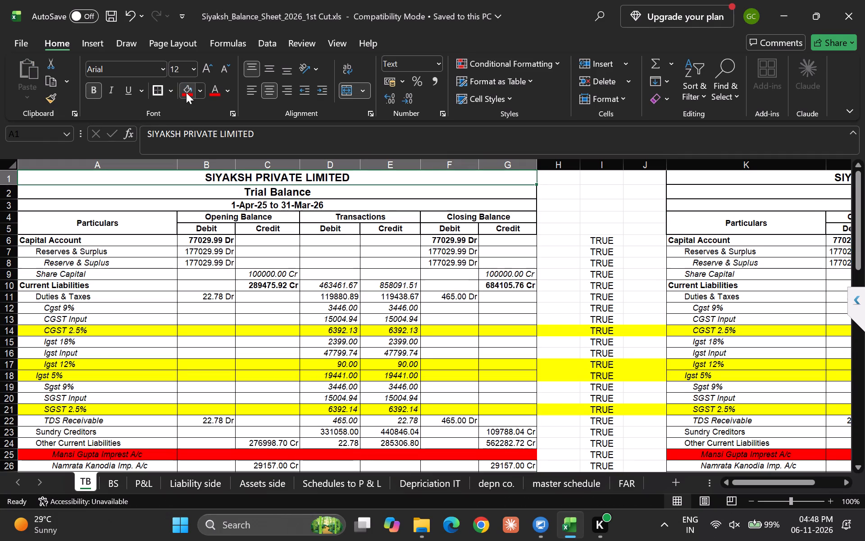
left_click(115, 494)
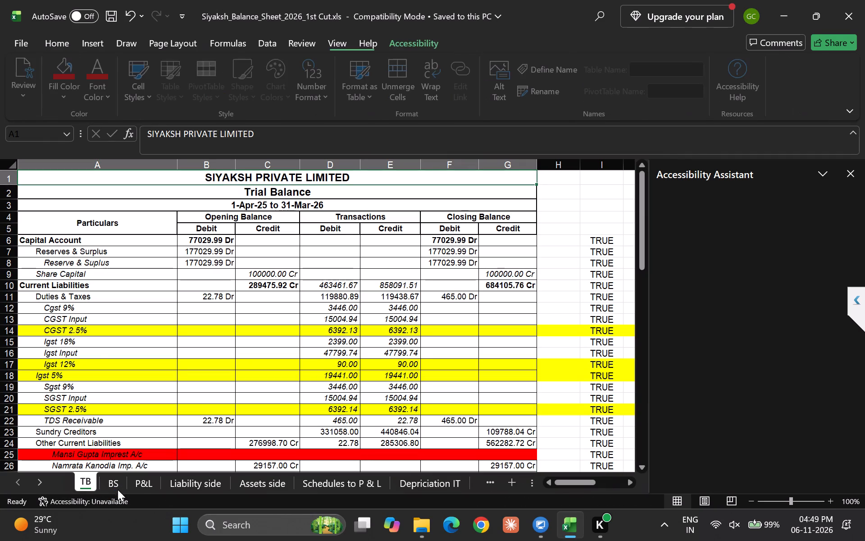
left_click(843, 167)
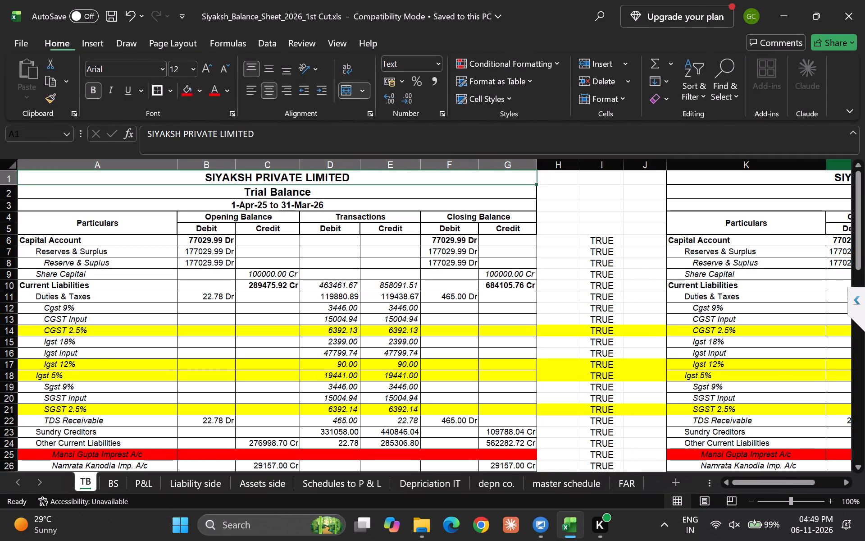